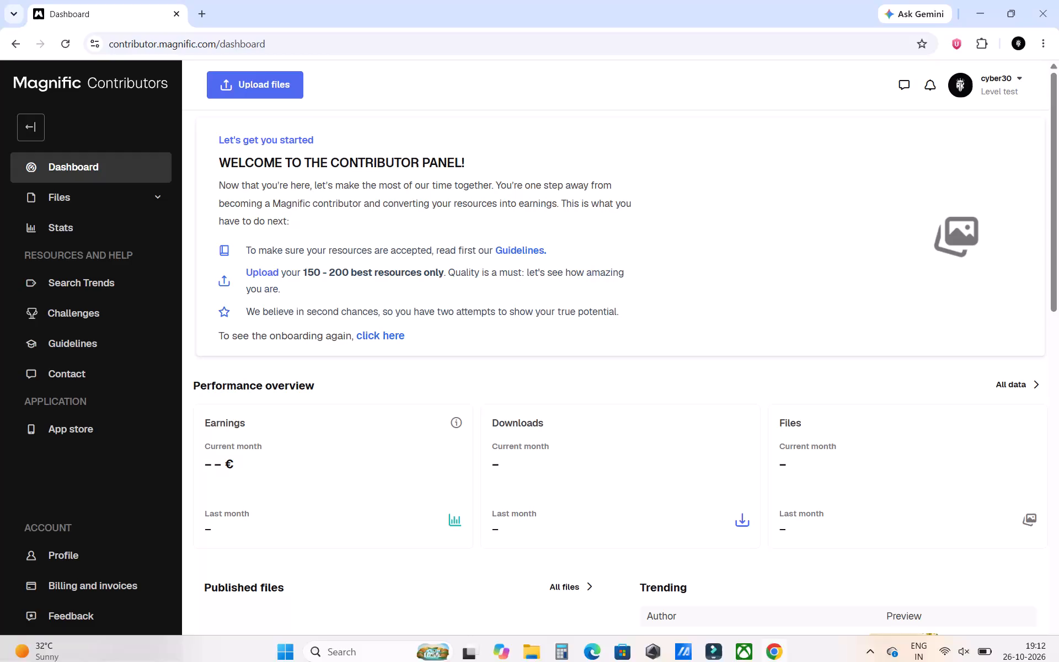
Search Google for delta exchange in a new tab.
{"action": "left_click", "coordinate": [205, 8]}
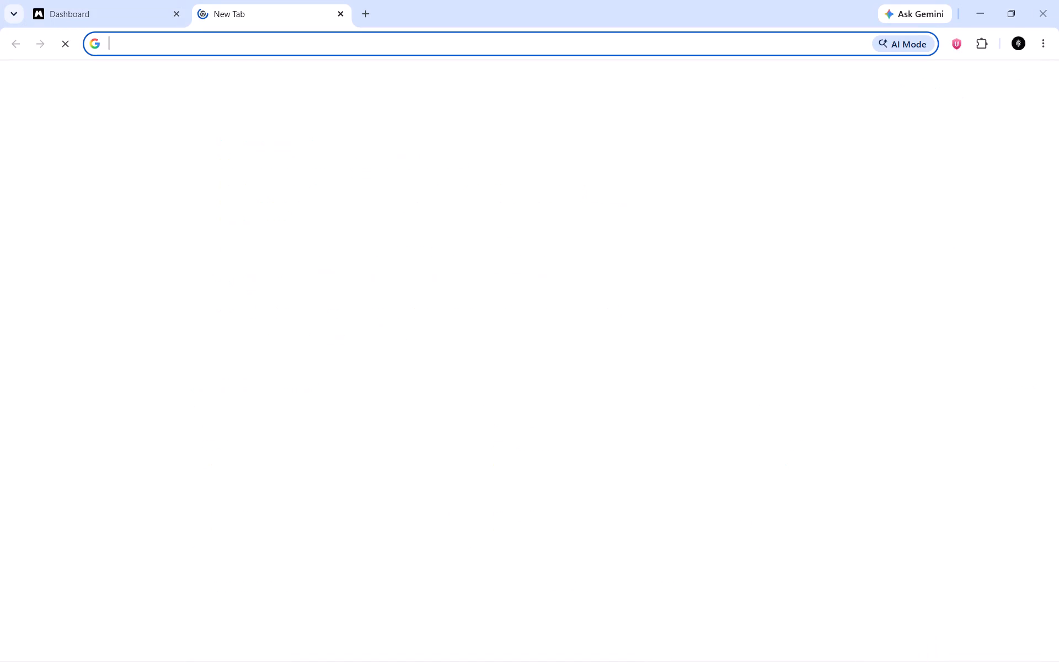
{"action": "left_click", "coordinate": [213, 51]}
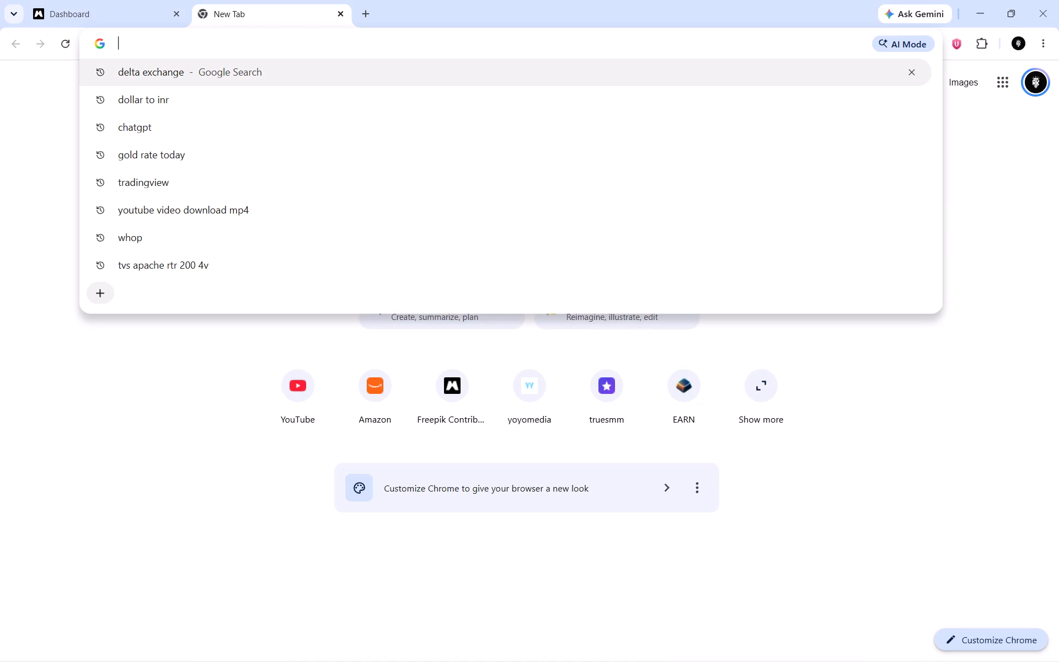
{"action": "left_click", "coordinate": [204, 81]}
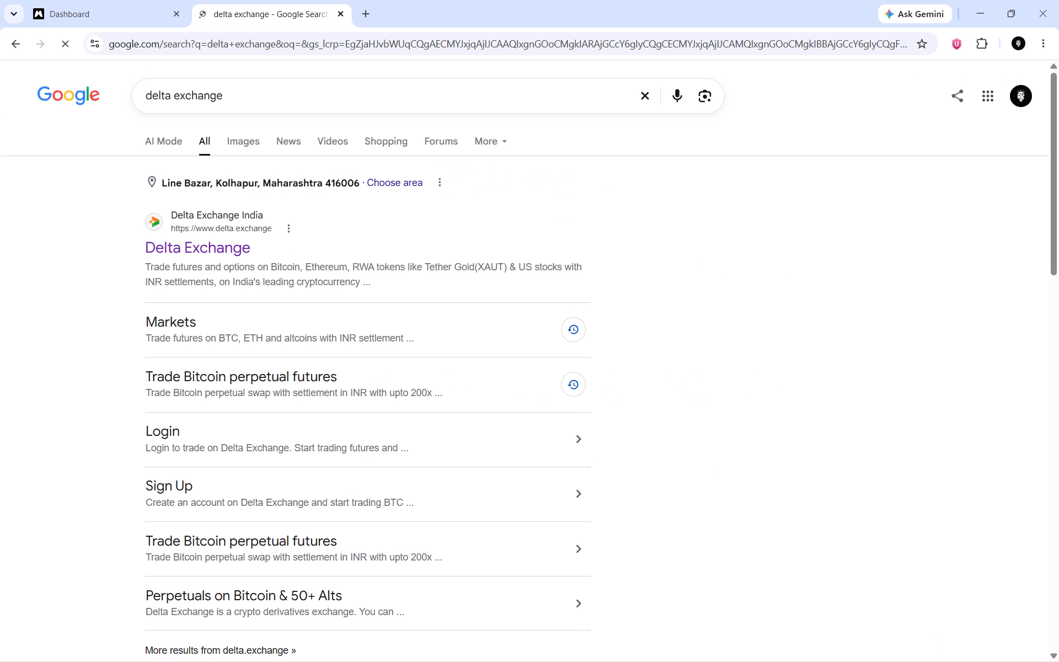
Open YouTube in another new tab and move that tab into its own maximized window.
{"action": "left_click", "coordinate": [362, 15]}
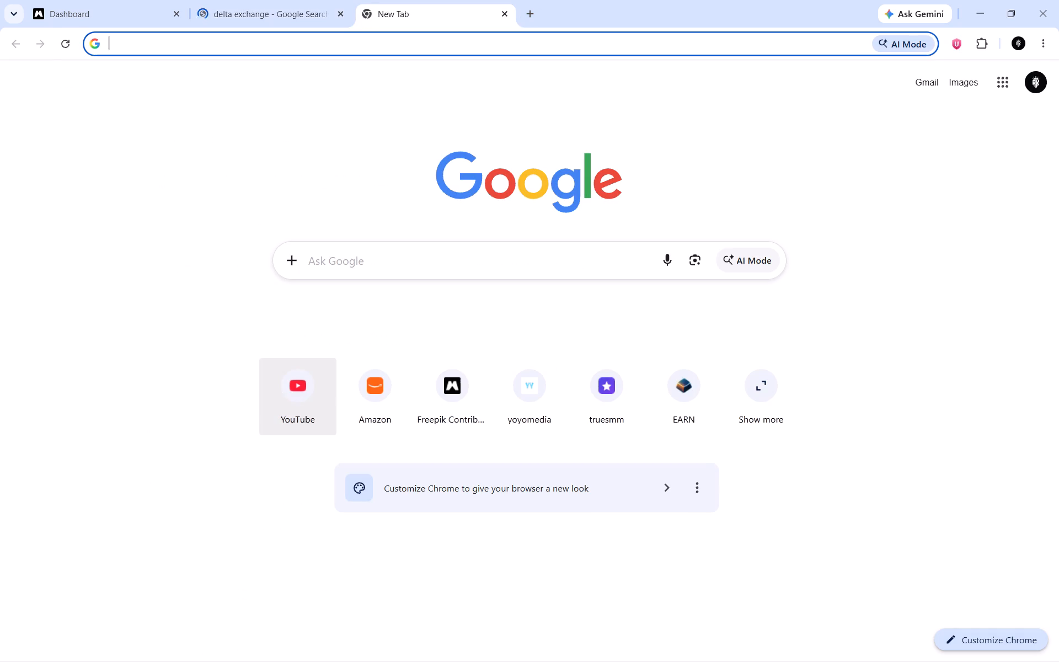
{"action": "left_click", "coordinate": [301, 400]}
{"action": "left_click_drag", "start_coordinate": [419, 18], "coordinate": [419, 49]}
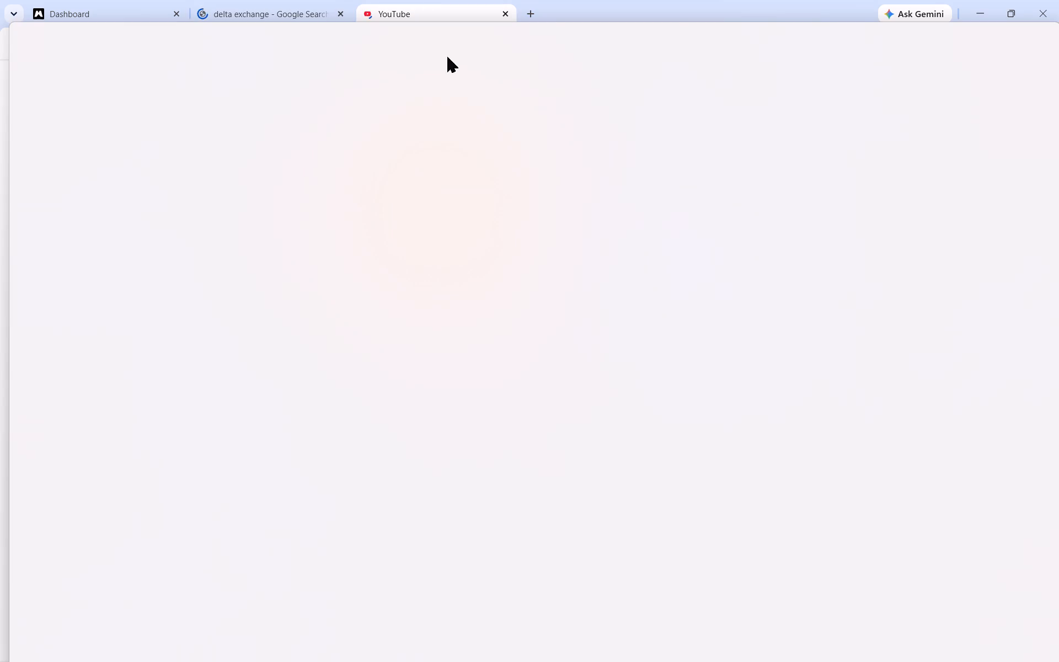
{"action": "left_click_drag", "start_coordinate": [529, 42], "coordinate": [539, 0]}
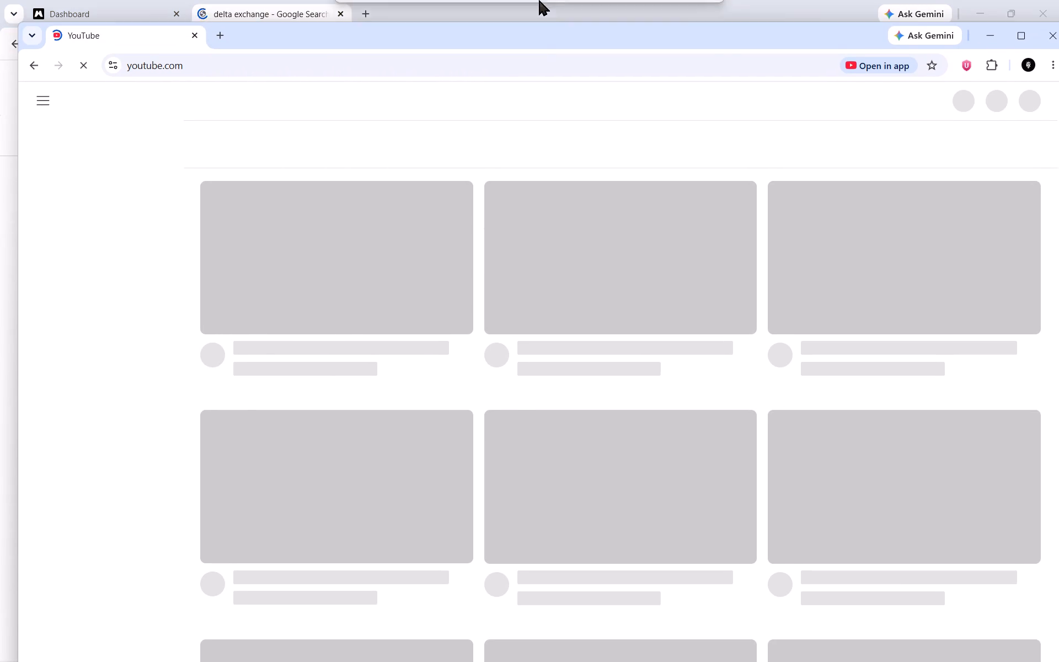
{"action": "left_click_drag", "start_coordinate": [539, 0], "coordinate": [538, 0]}
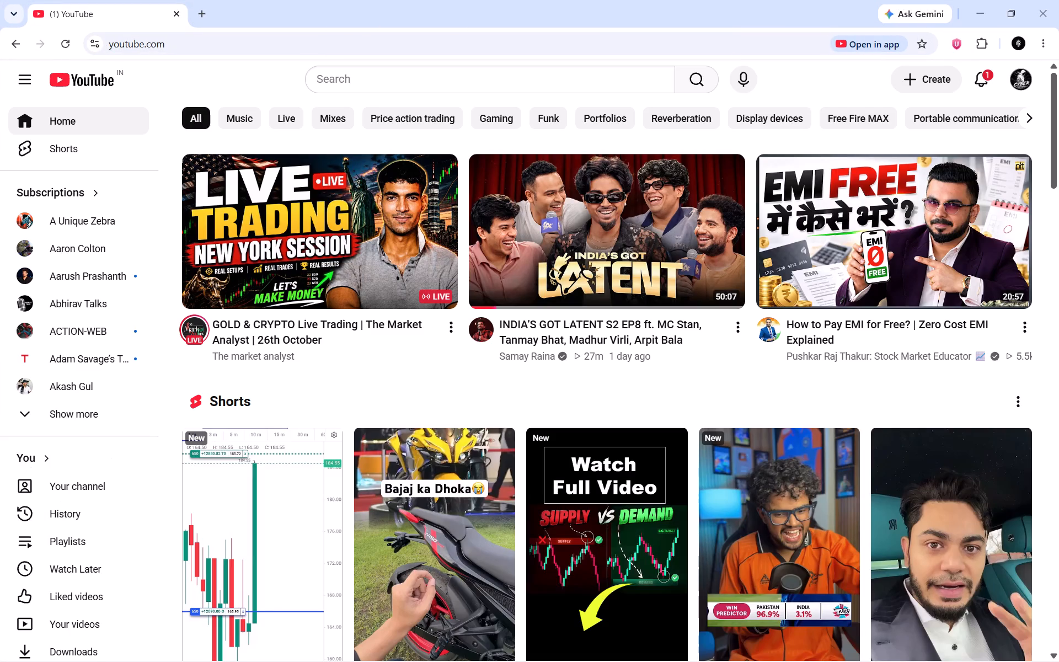
Check the YouTube notifications and browse the recommended videos and Shorts in the home feed.
{"action": "left_click", "coordinate": [969, 81]}
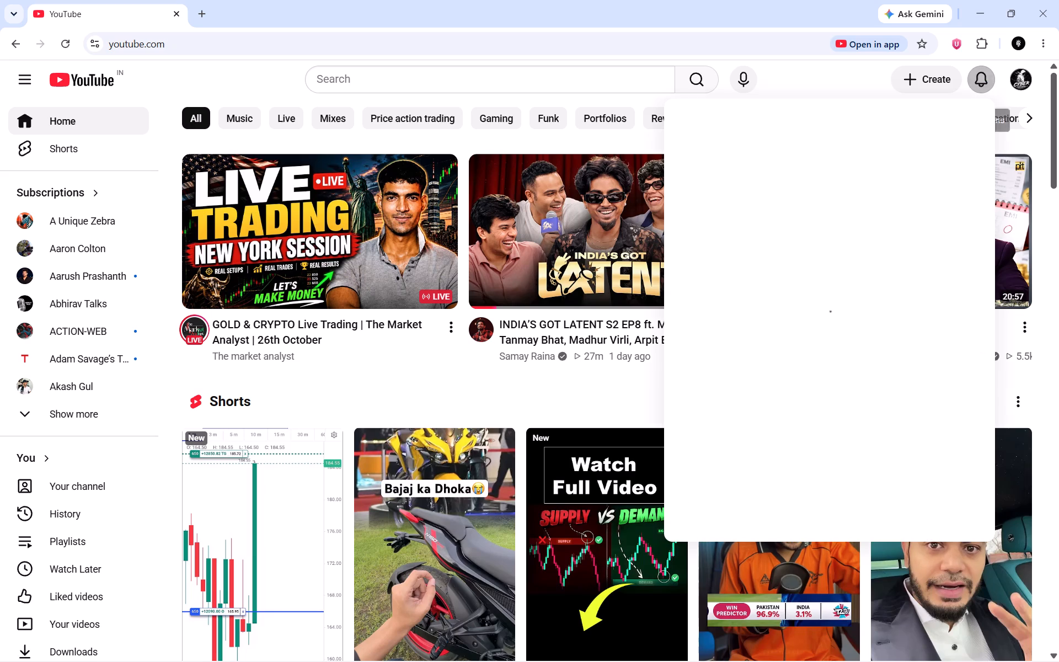
{"action": "left_click", "coordinate": [822, 86]}
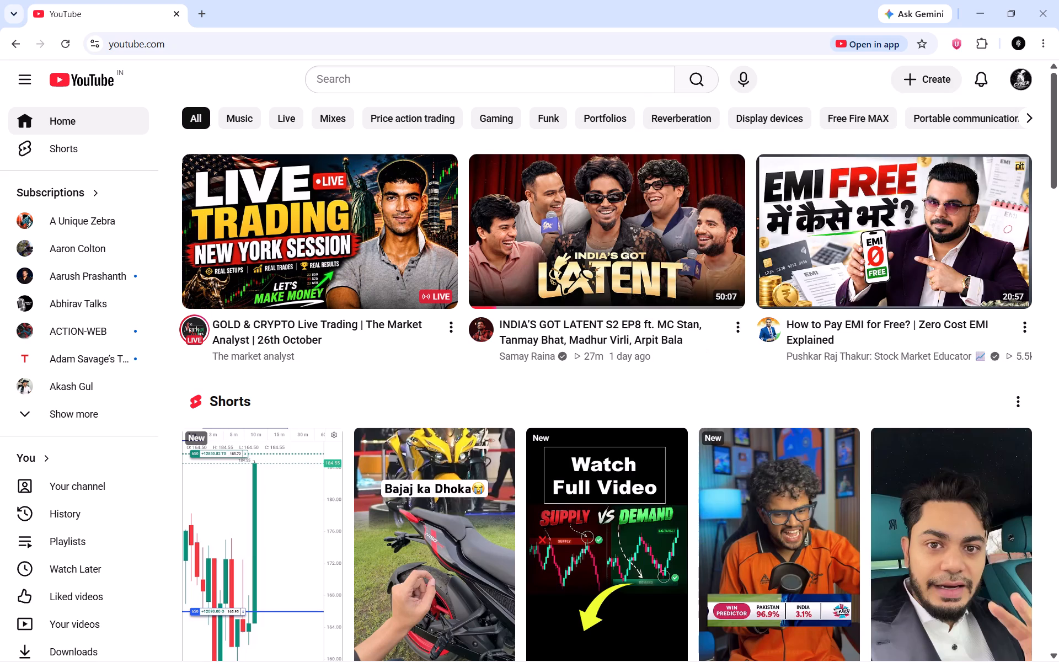
{"action": "scroll", "coordinate": [1058, 202], "scroll_direction": "down", "scroll_amount": 8}
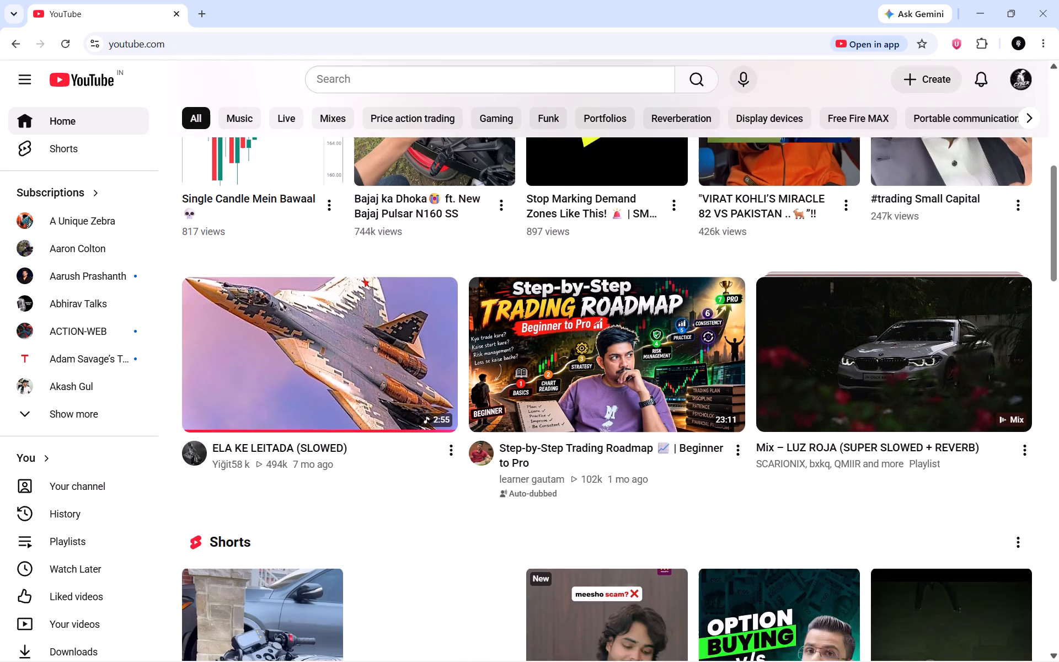
{"action": "scroll", "coordinate": [1058, 204], "scroll_direction": "down", "scroll_amount": 3}
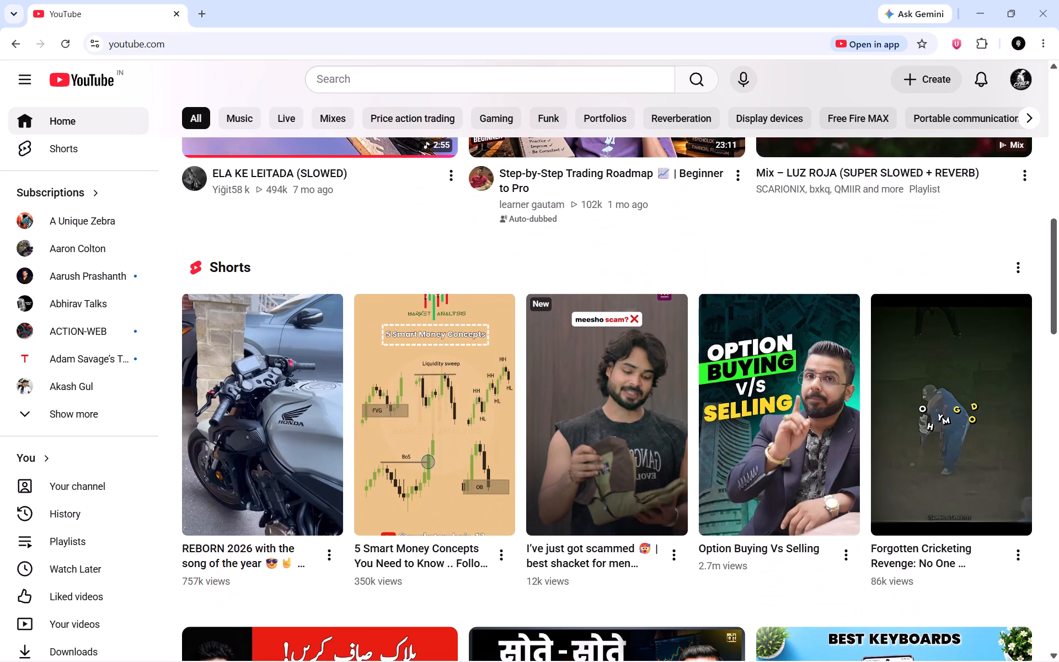
{"action": "scroll", "coordinate": [1058, 204], "scroll_direction": "down", "scroll_amount": 3}
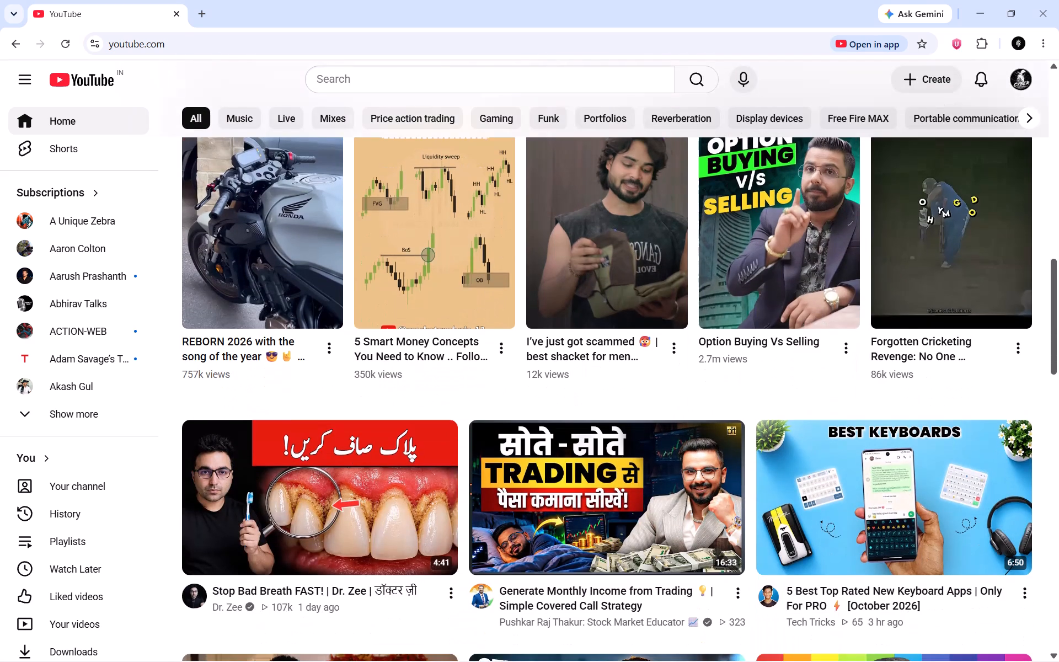
Search for delta exchange in a new tab, open the Delta Exchange site and go to its BTC options chain.
{"action": "left_click", "coordinate": [208, 11]}
{"action": "left_click", "coordinate": [216, 48]}
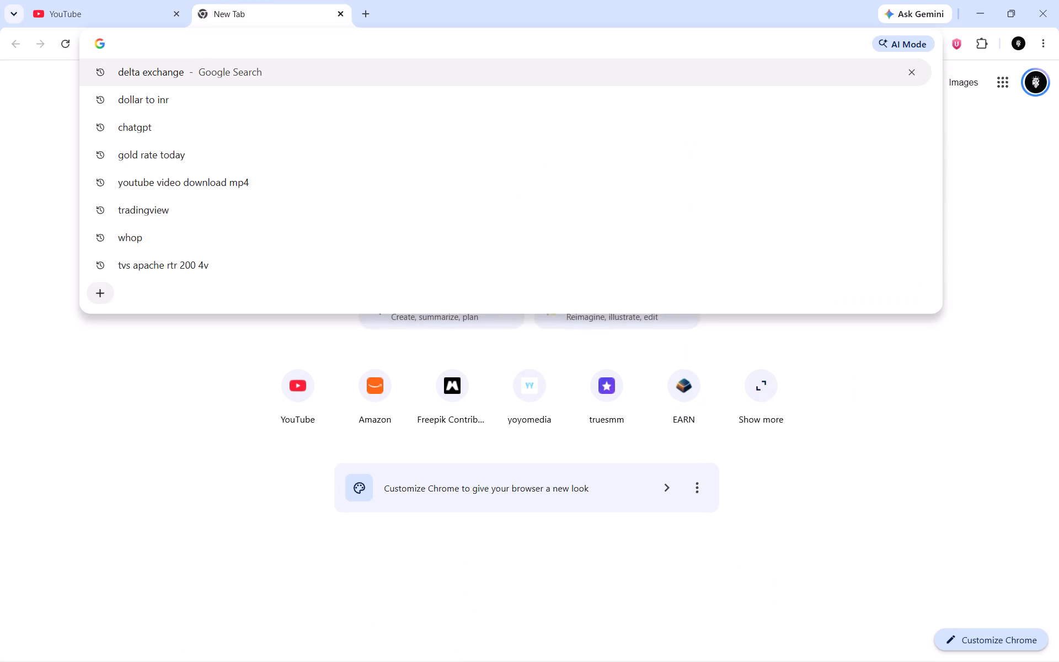
{"action": "left_click", "coordinate": [200, 68]}
{"action": "left_click", "coordinate": [212, 233]}
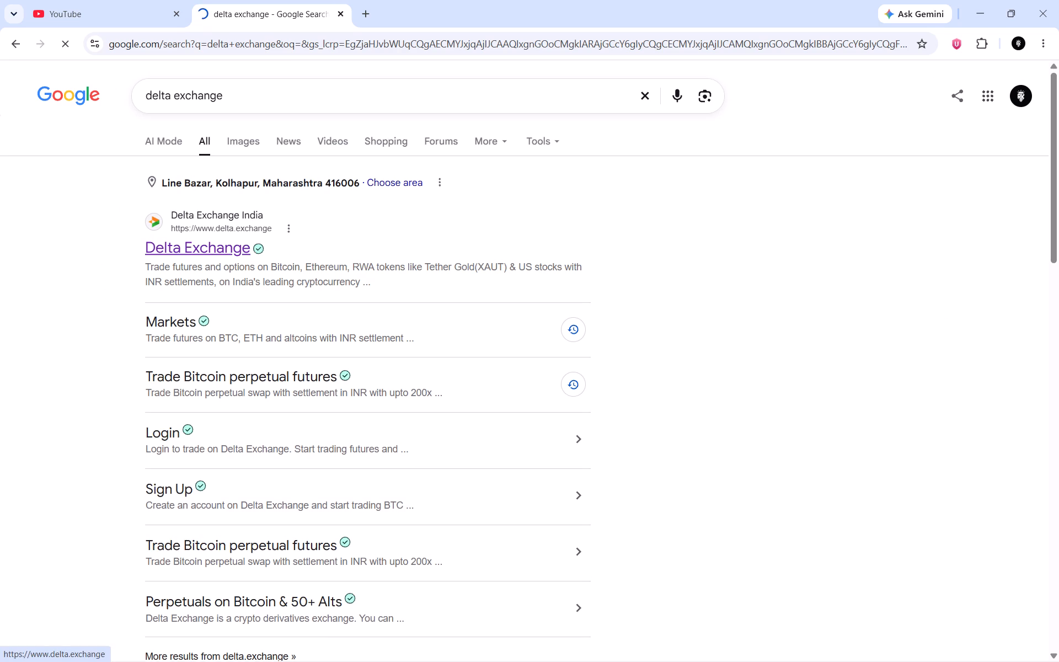
{"action": "left_click", "coordinate": [265, 73]}
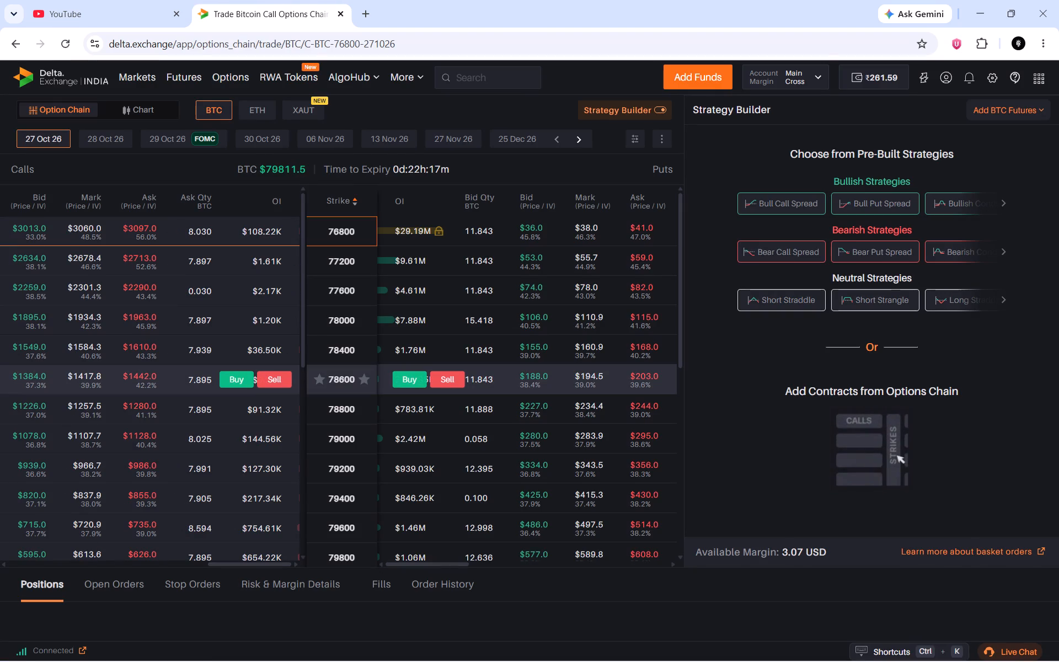
Open PNL Analytics from the wallet summary and review the 7-day heatmap, realized PNL, volume, fees and funding charts.
{"action": "left_click", "coordinate": [894, 77]}
{"action": "left_click", "coordinate": [872, 125]}
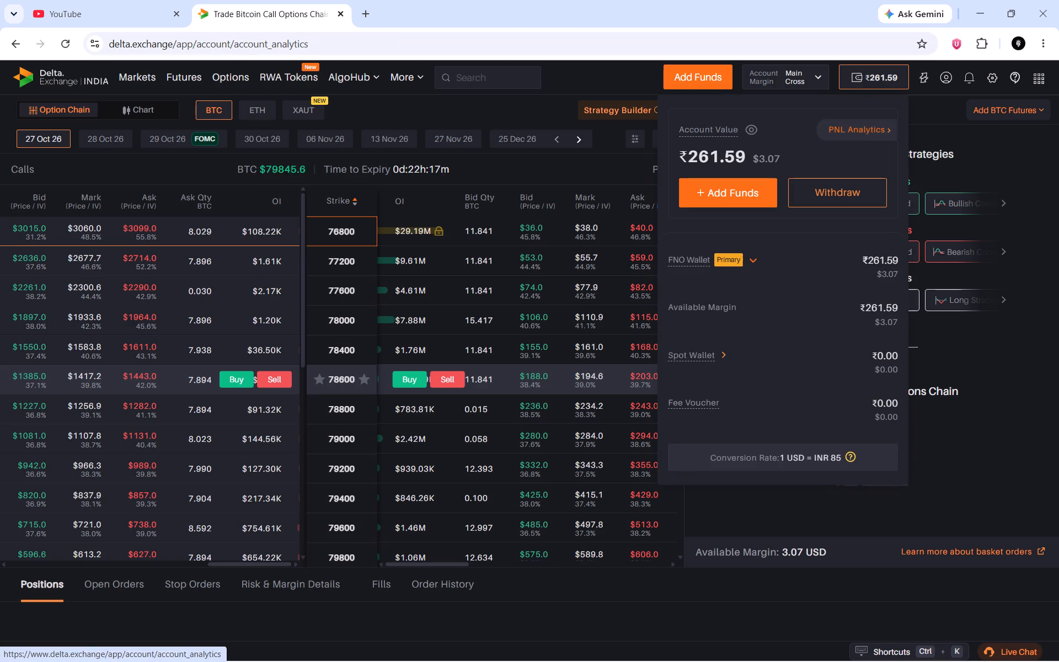
{"action": "scroll", "coordinate": [827, 286], "scroll_direction": "down", "scroll_amount": 3}
{"action": "scroll", "coordinate": [694, 309], "scroll_direction": "down", "scroll_amount": 1}
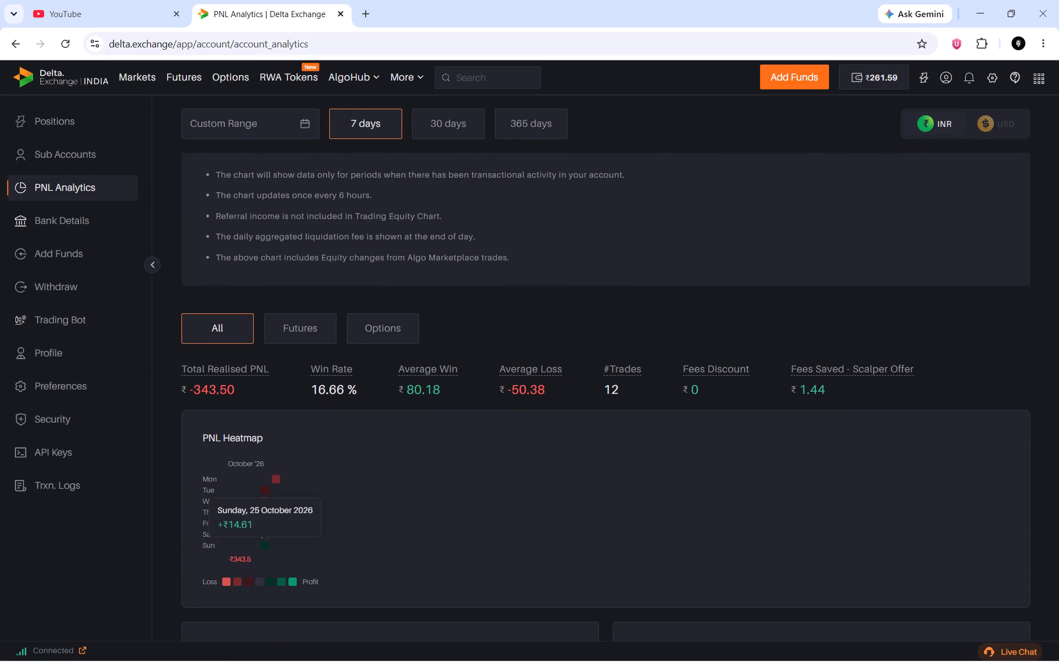
{"action": "scroll", "coordinate": [545, 482], "scroll_direction": "down", "scroll_amount": 5}
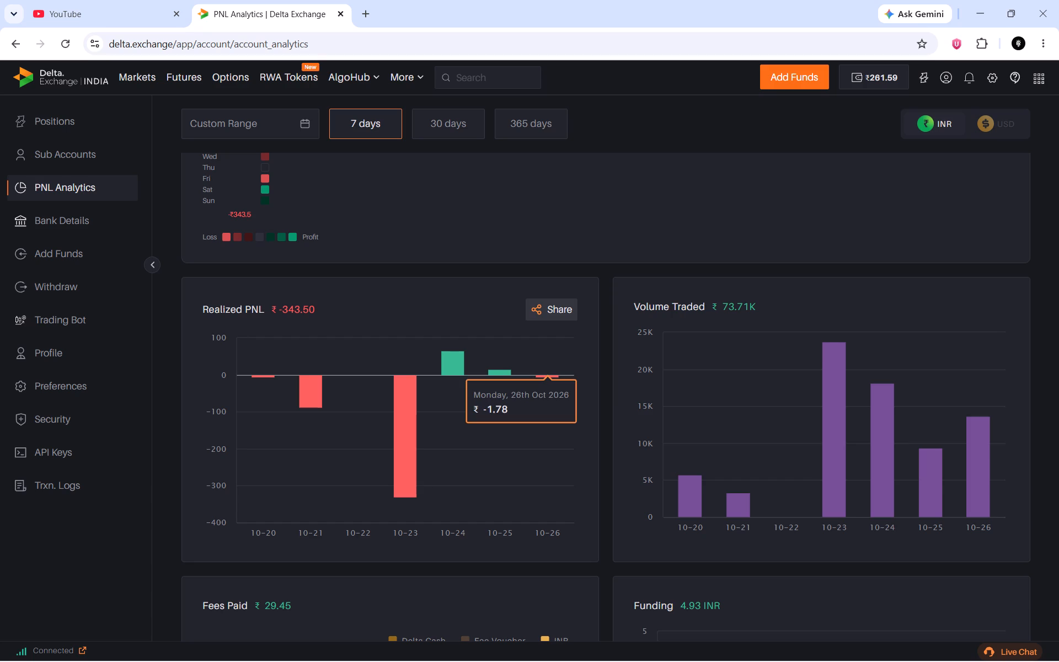
{"action": "scroll", "coordinate": [547, 376], "scroll_direction": "down", "scroll_amount": 4}
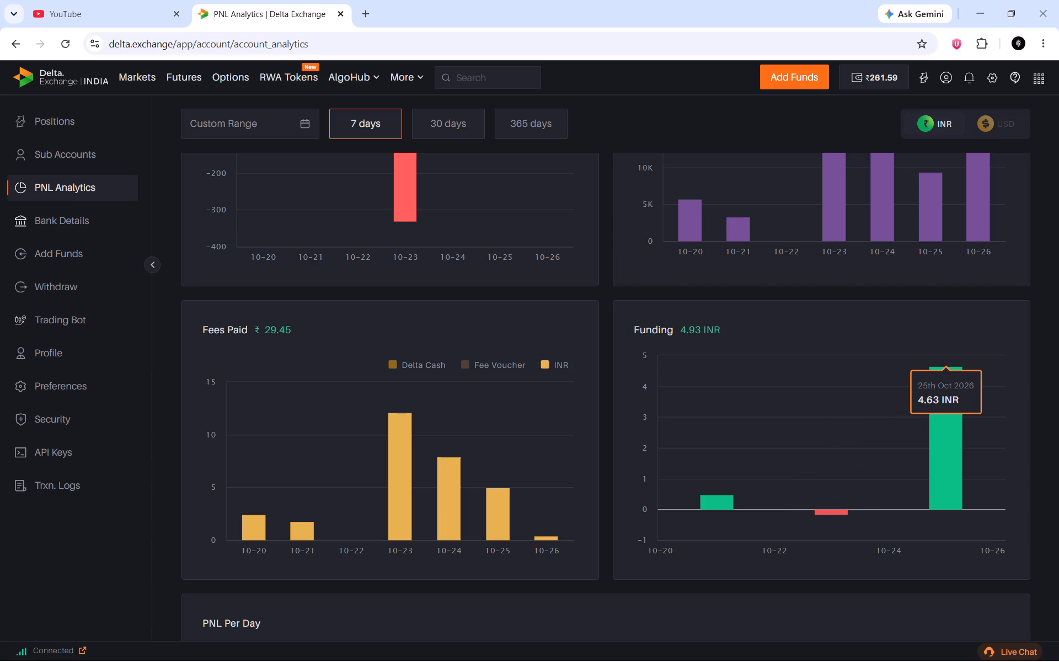
{"action": "scroll", "coordinate": [831, 404], "scroll_direction": "up", "scroll_amount": 6}
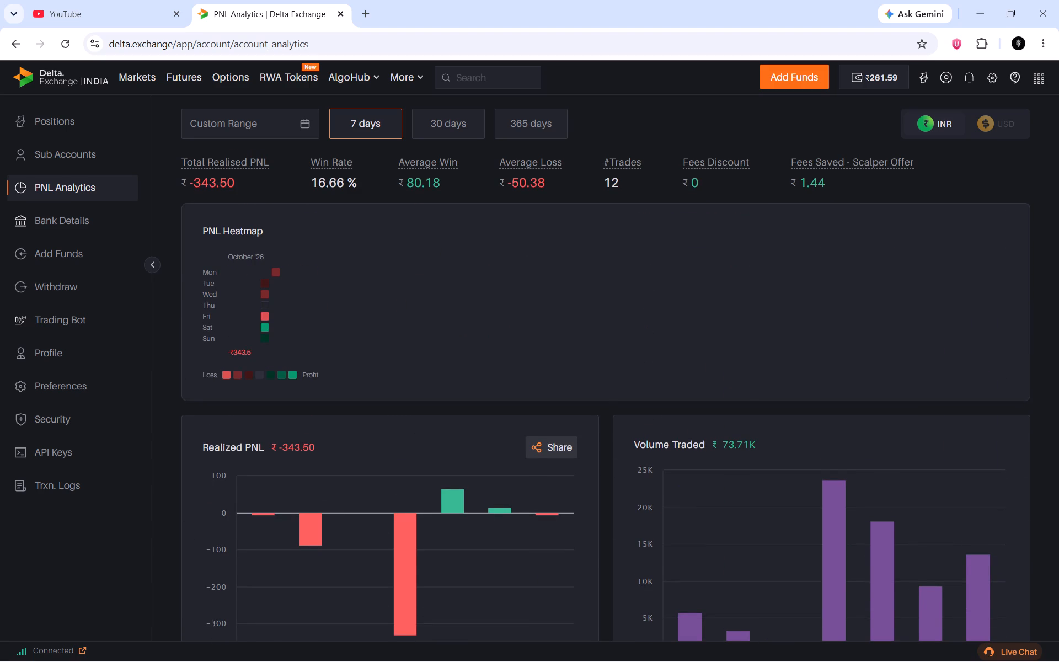
{"action": "scroll", "coordinate": [611, 366], "scroll_direction": "up", "scroll_amount": 5}
Return to the BTC options chain and examine the 27 Oct 26 strikes around the current BTC price.
{"action": "left_click", "coordinate": [2, 47]}
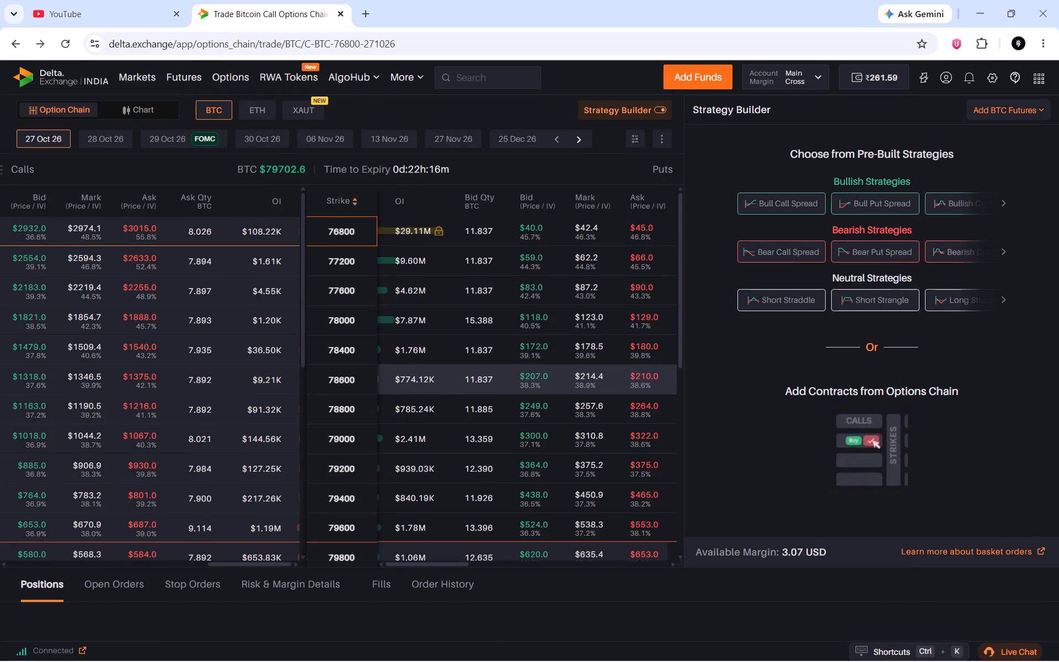
{"action": "scroll", "coordinate": [407, 386], "scroll_direction": "down", "scroll_amount": 1}
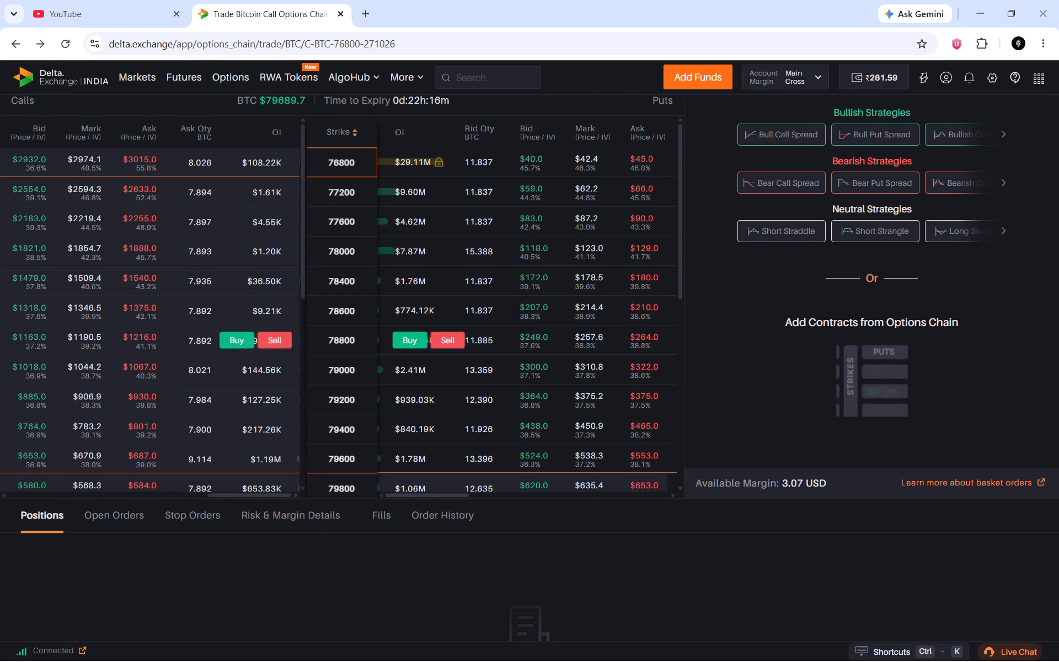
{"action": "scroll", "coordinate": [804, 279], "scroll_direction": "up", "scroll_amount": 4}
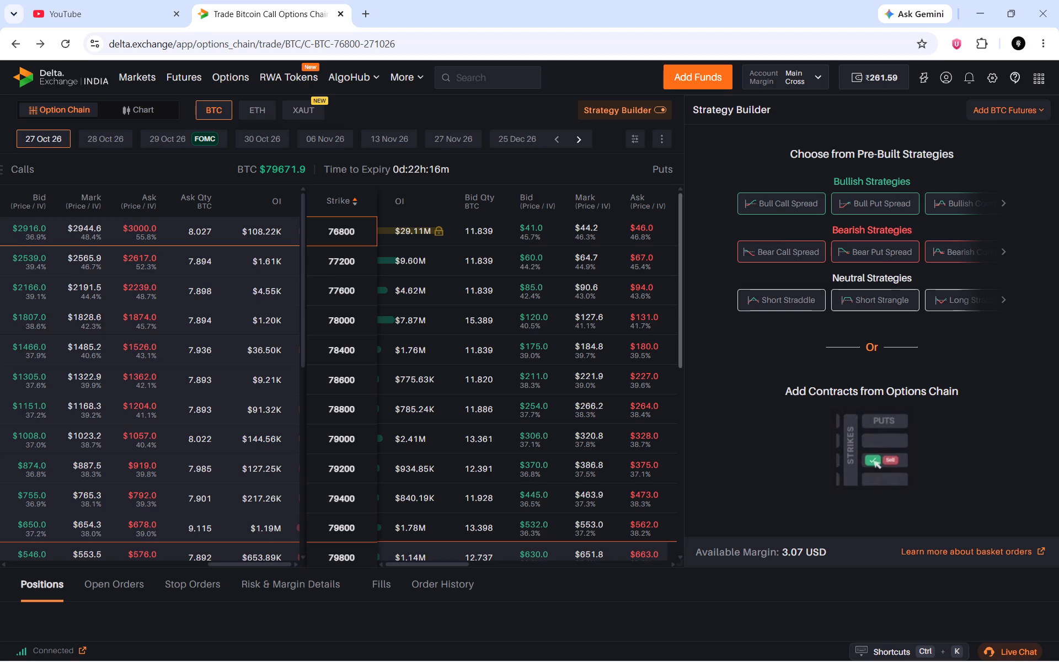
{"action": "scroll", "coordinate": [621, 295], "scroll_direction": "down", "scroll_amount": 2}
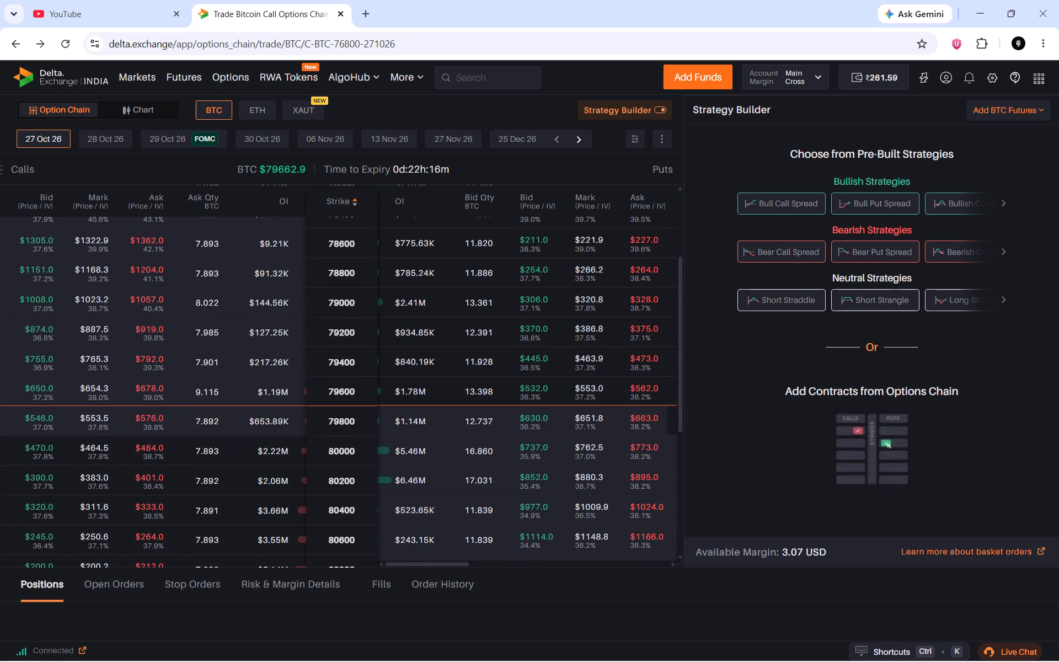
{"action": "scroll", "coordinate": [621, 295], "scroll_direction": "down", "scroll_amount": 1}
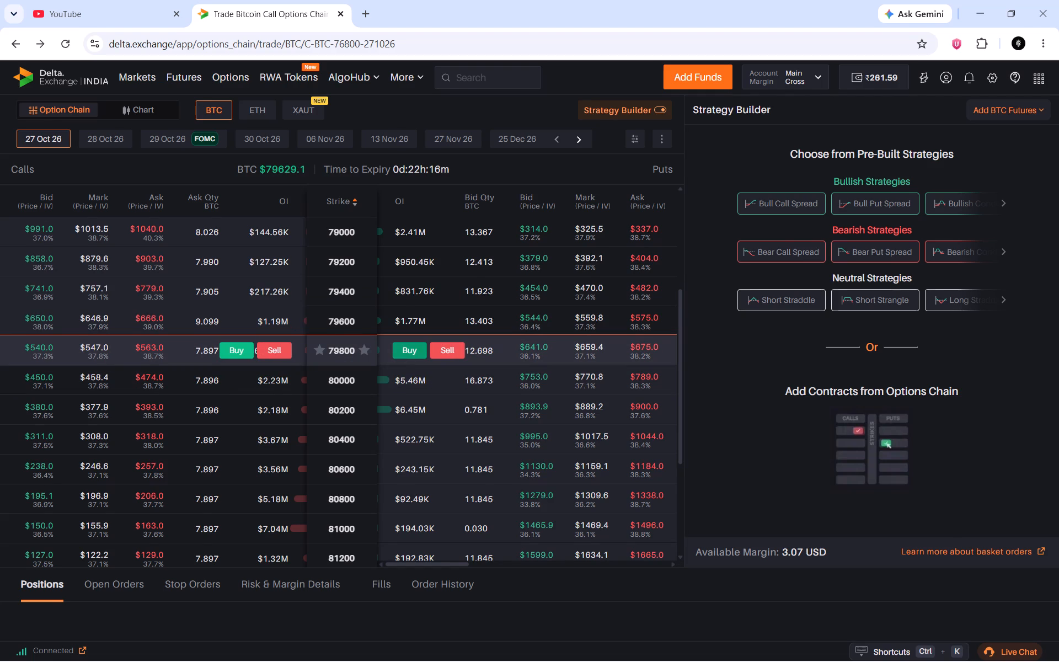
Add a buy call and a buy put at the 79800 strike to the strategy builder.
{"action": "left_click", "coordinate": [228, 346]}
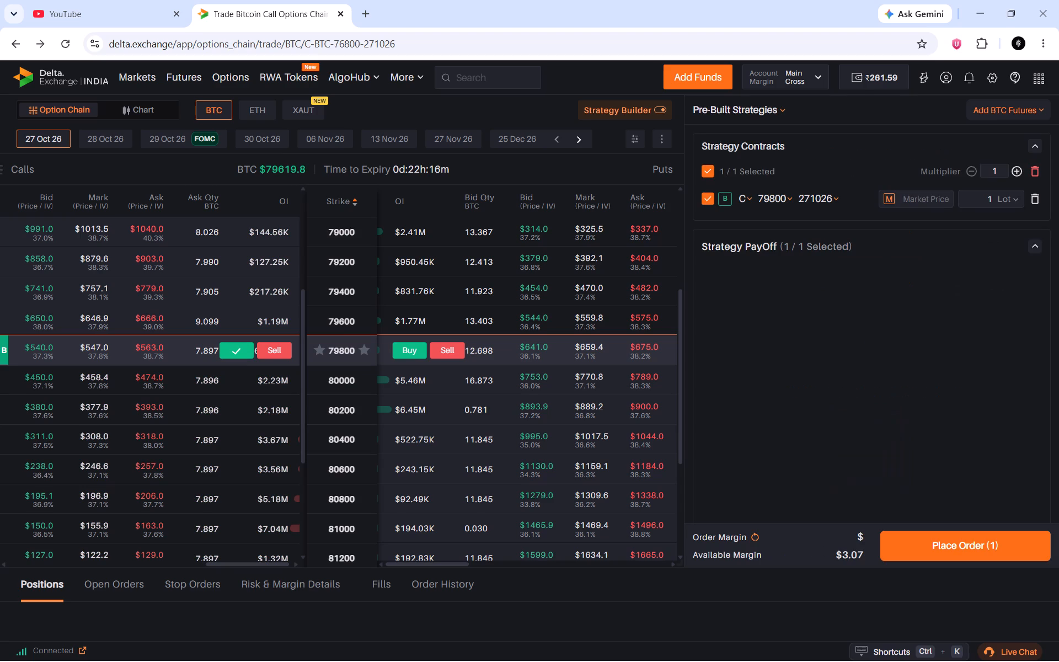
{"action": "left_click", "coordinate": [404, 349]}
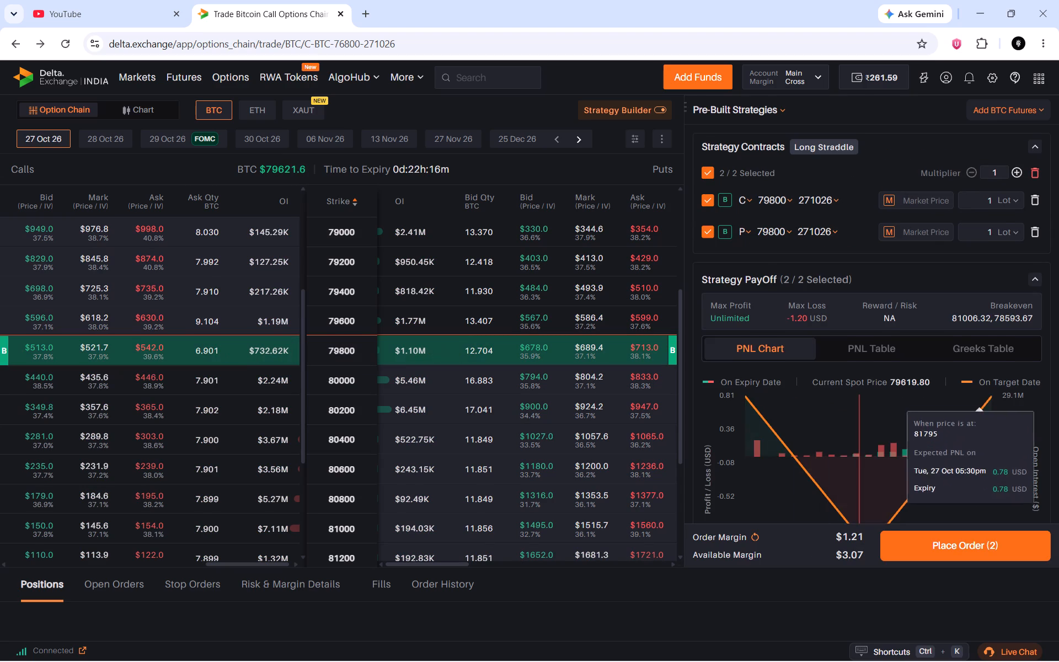
Review the strategy payoff, then add a buy put and a buy call at the 80400 strike.
{"action": "scroll", "coordinate": [1005, 419], "scroll_direction": "down", "scroll_amount": 1}
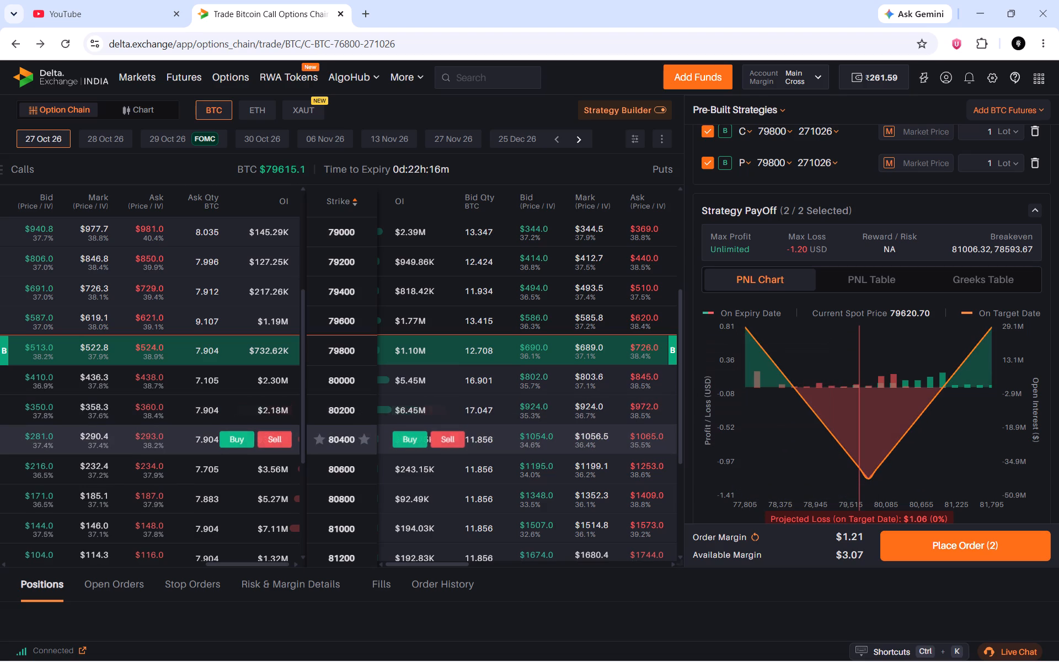
{"action": "left_click", "coordinate": [414, 439]}
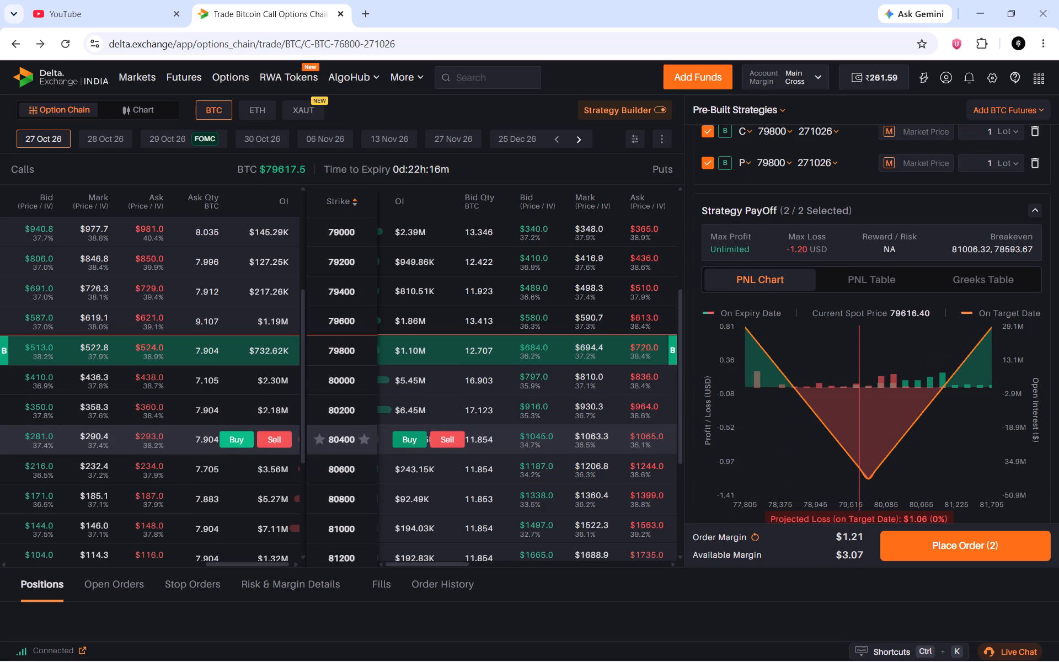
{"action": "left_click", "coordinate": [238, 435]}
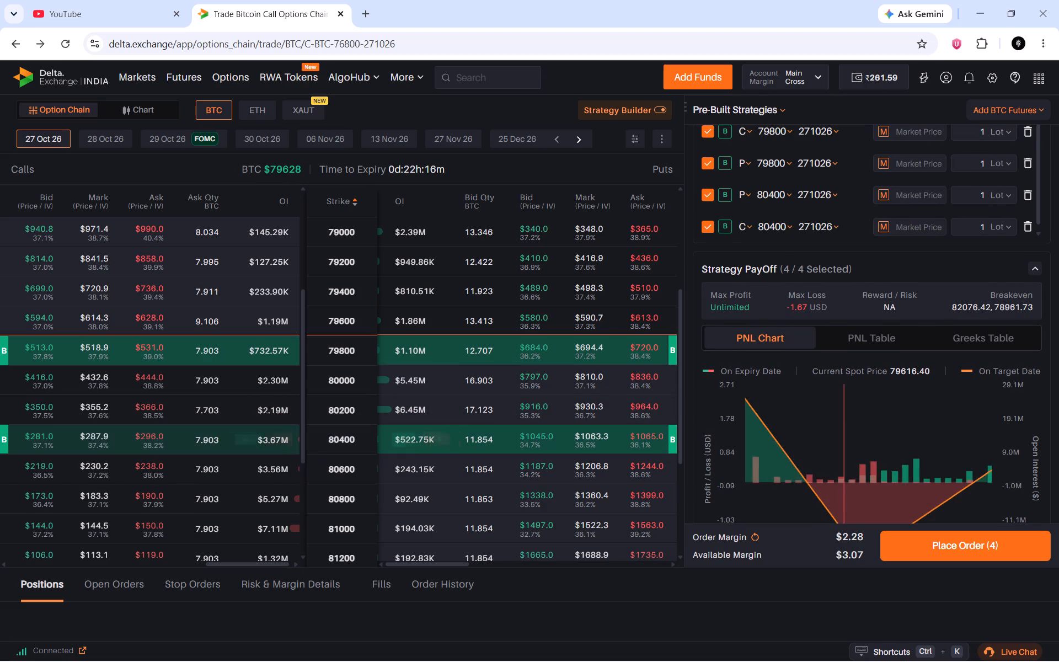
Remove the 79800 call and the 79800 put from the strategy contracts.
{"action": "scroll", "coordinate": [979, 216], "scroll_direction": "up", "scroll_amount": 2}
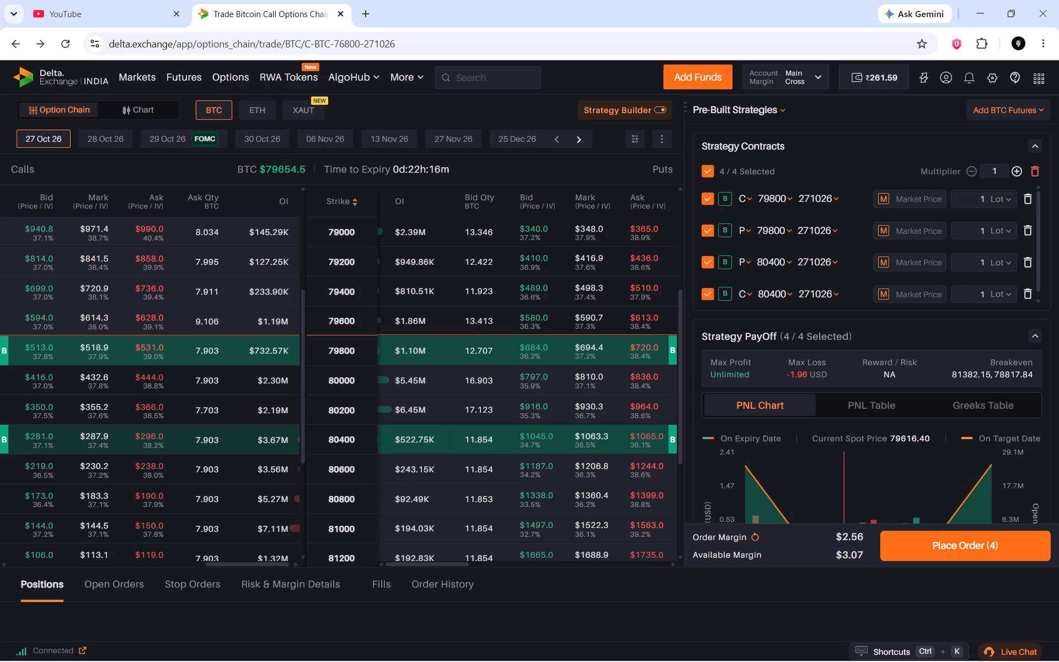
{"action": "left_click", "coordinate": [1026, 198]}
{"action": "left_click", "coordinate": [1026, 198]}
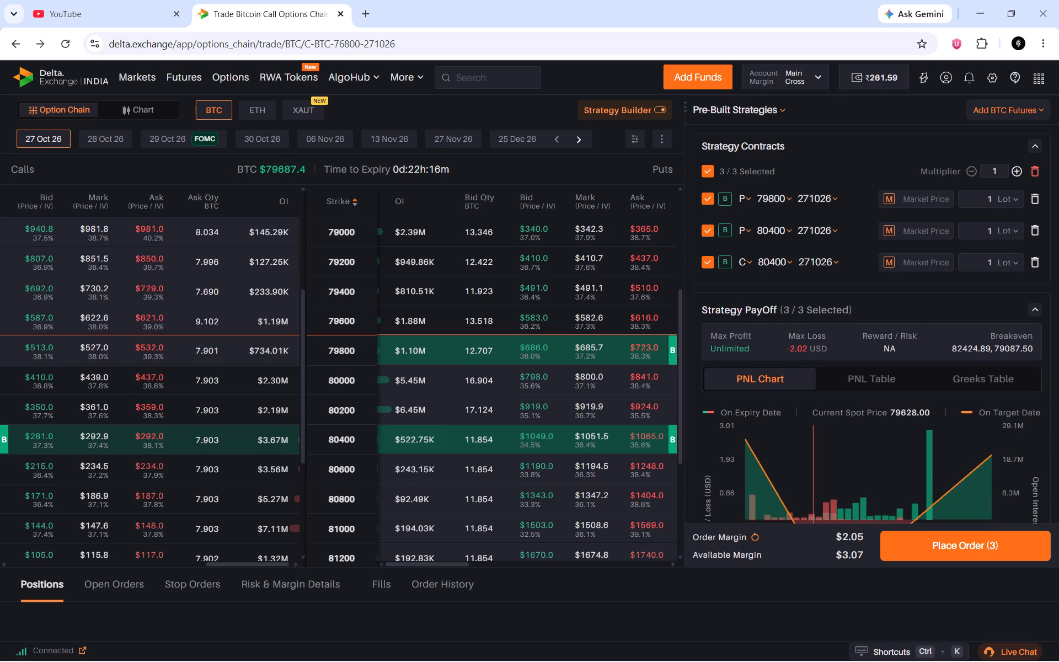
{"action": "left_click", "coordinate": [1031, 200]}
Review the remaining contracts' payoff, then add a buy call and a buy put at the 79400 strike.
{"action": "scroll", "coordinate": [1058, 196], "scroll_direction": "down", "scroll_amount": 2}
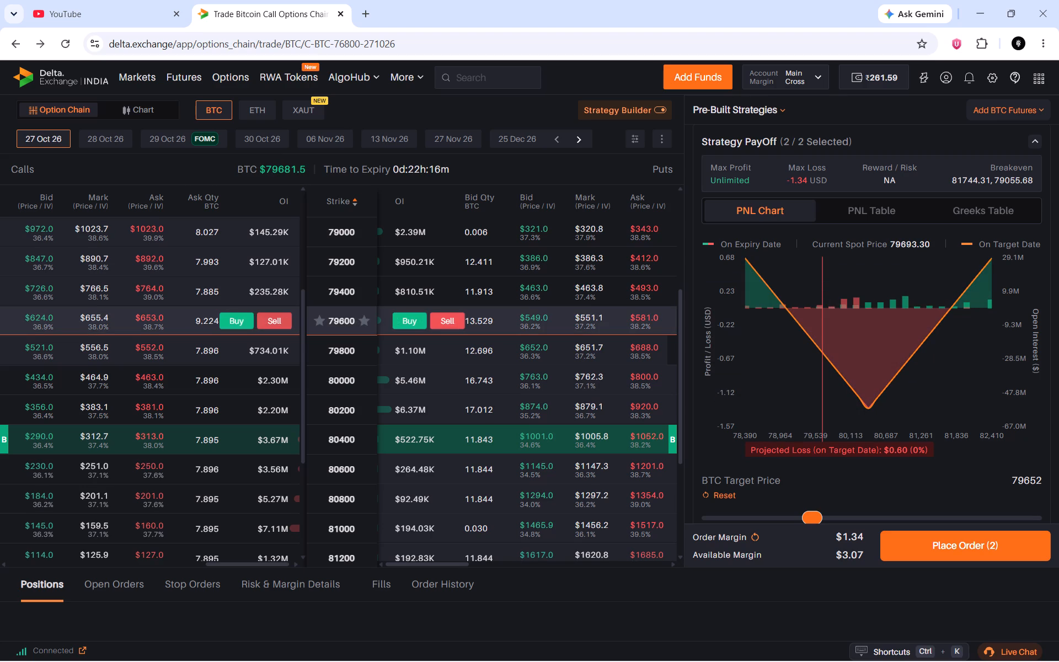
{"action": "left_click", "coordinate": [237, 285]}
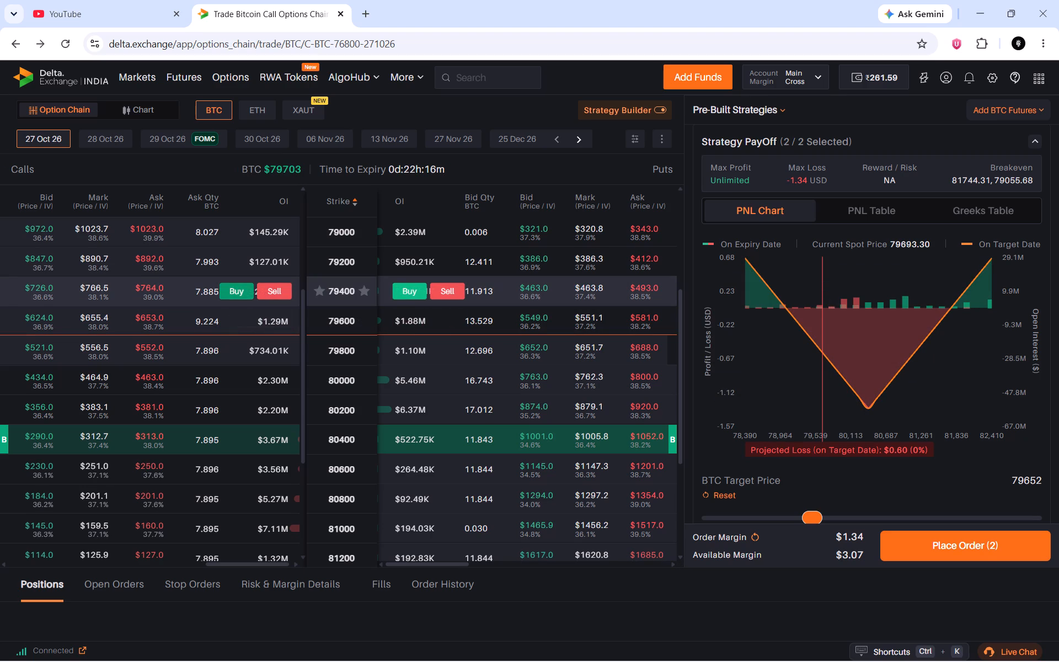
{"action": "left_click", "coordinate": [410, 290]}
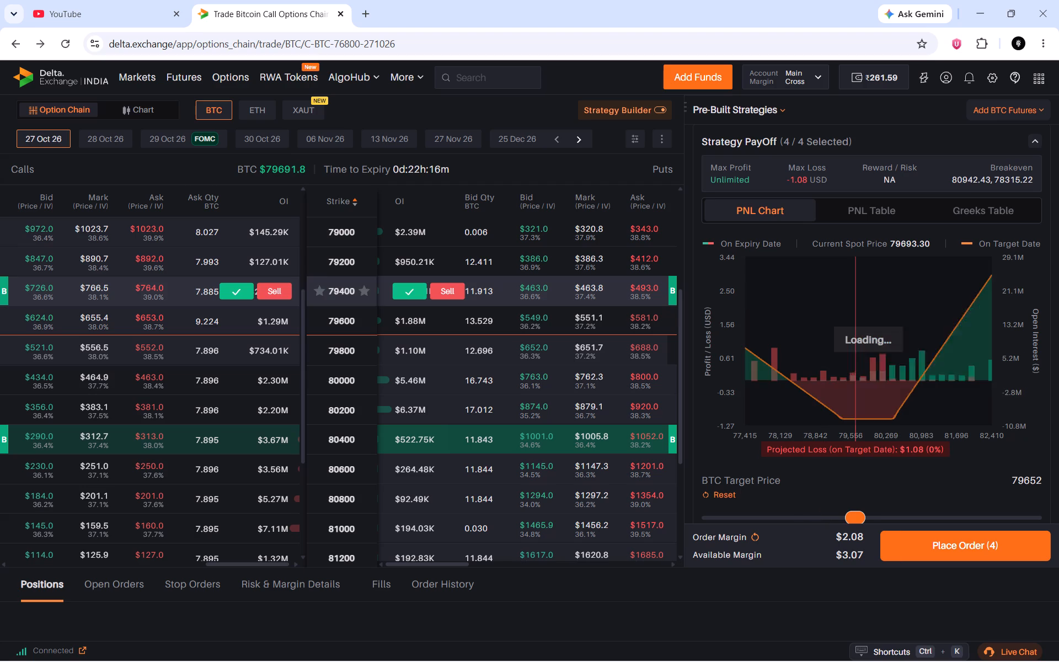
Remove the 80400 put and the 80400 call from the strategy contracts, then review the payoff of the 79400 pair.
{"action": "scroll", "coordinate": [950, 302], "scroll_direction": "up", "scroll_amount": 1}
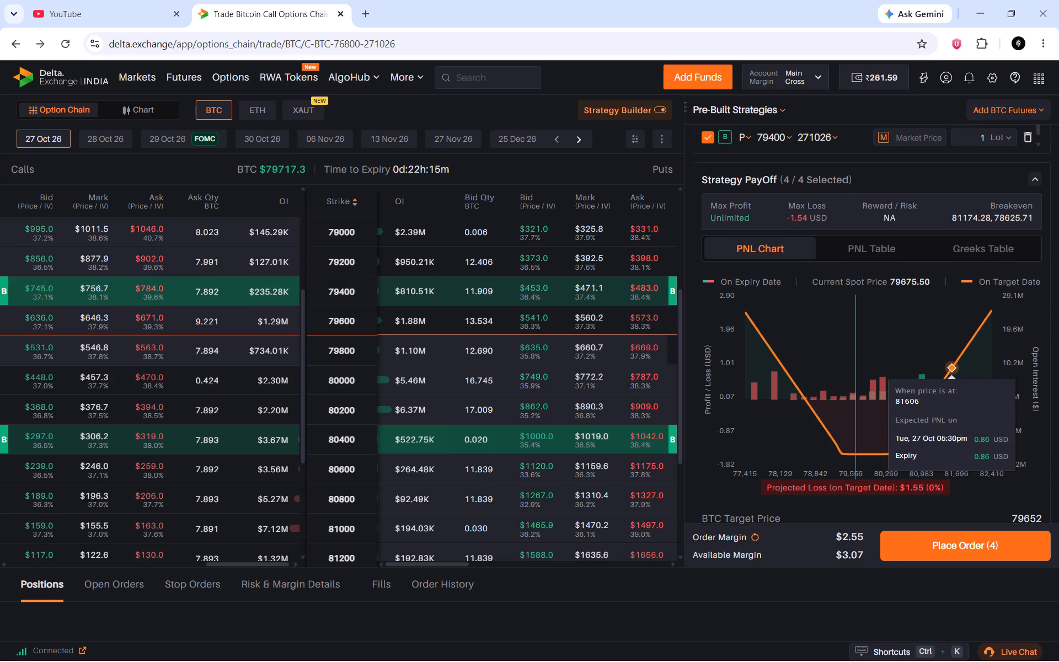
{"action": "scroll", "coordinate": [953, 226], "scroll_direction": "up", "scroll_amount": 3}
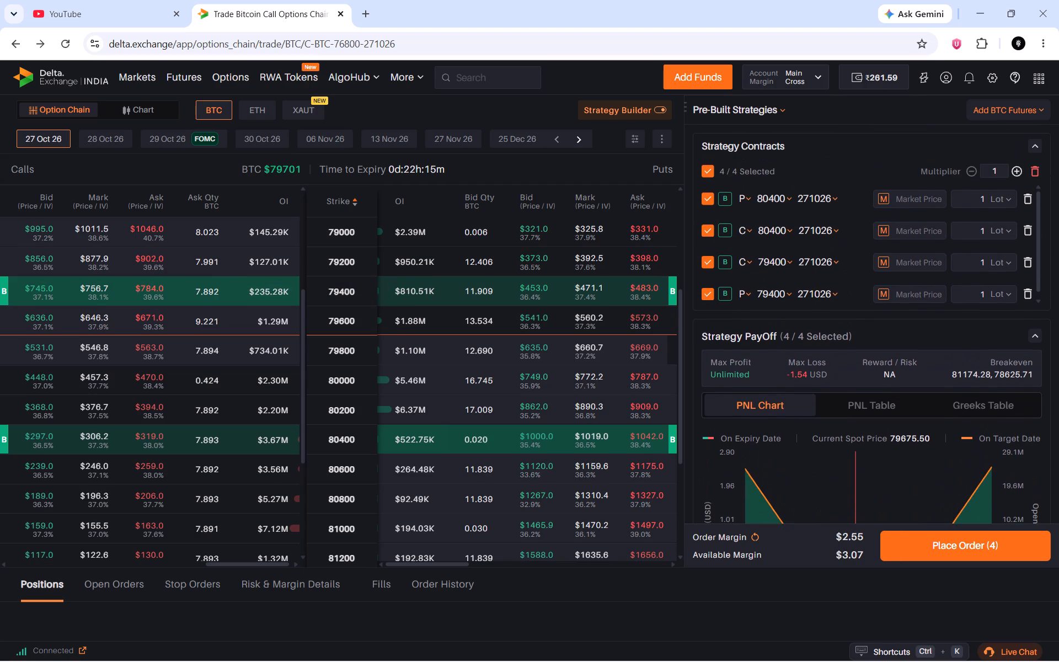
{"action": "left_click", "coordinate": [1027, 200]}
{"action": "left_click", "coordinate": [1028, 200]}
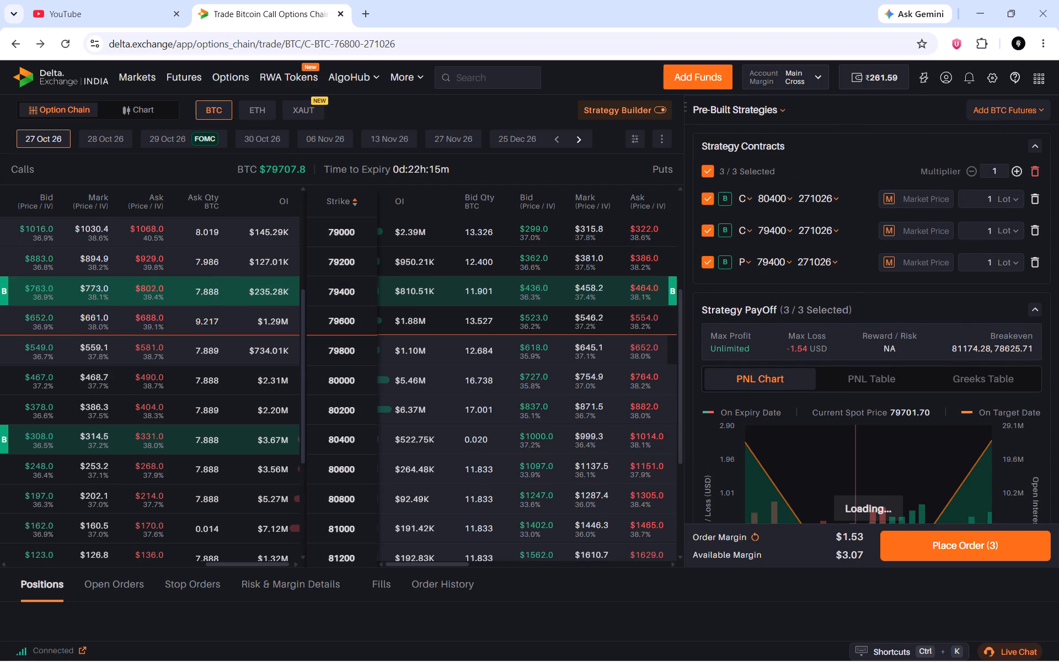
{"action": "left_click", "coordinate": [1033, 199]}
{"action": "scroll", "coordinate": [1058, 217], "scroll_direction": "down", "scroll_amount": 1}
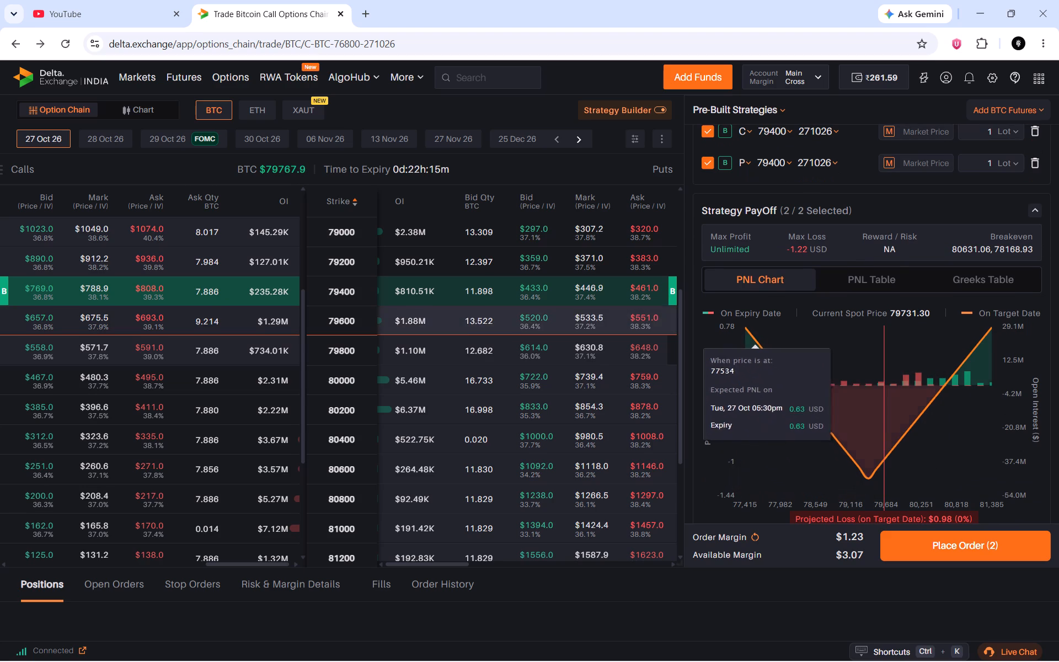
Add a buy put and a buy call at the 79800 strike to the strategy builder.
{"action": "scroll", "coordinate": [600, 309], "scroll_direction": "up", "scroll_amount": 4}
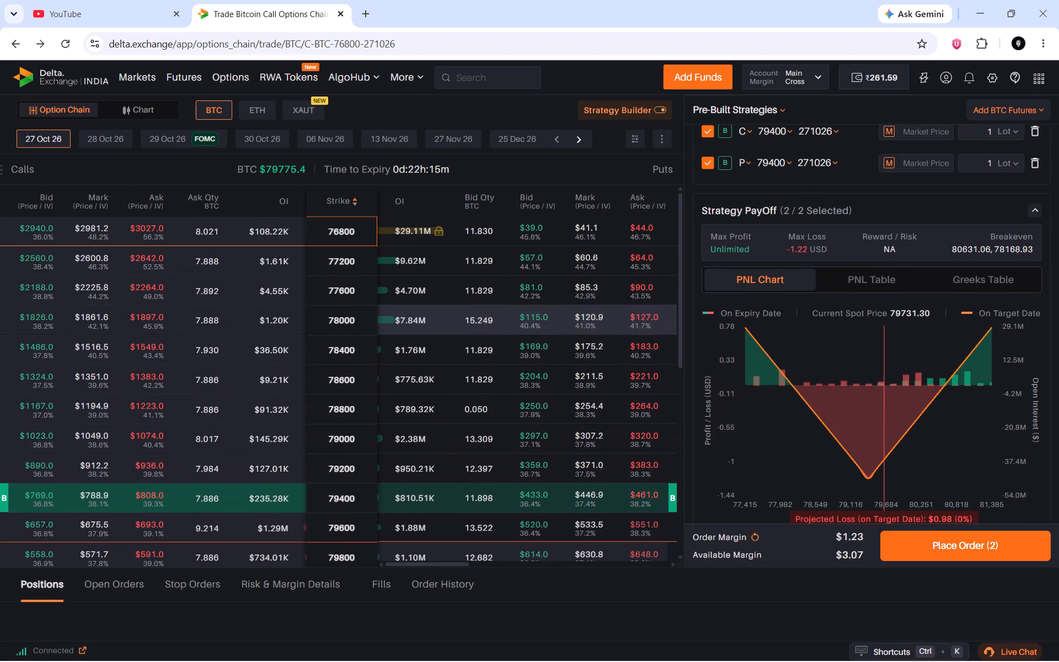
{"action": "scroll", "coordinate": [600, 309], "scroll_direction": "up", "scroll_amount": 1}
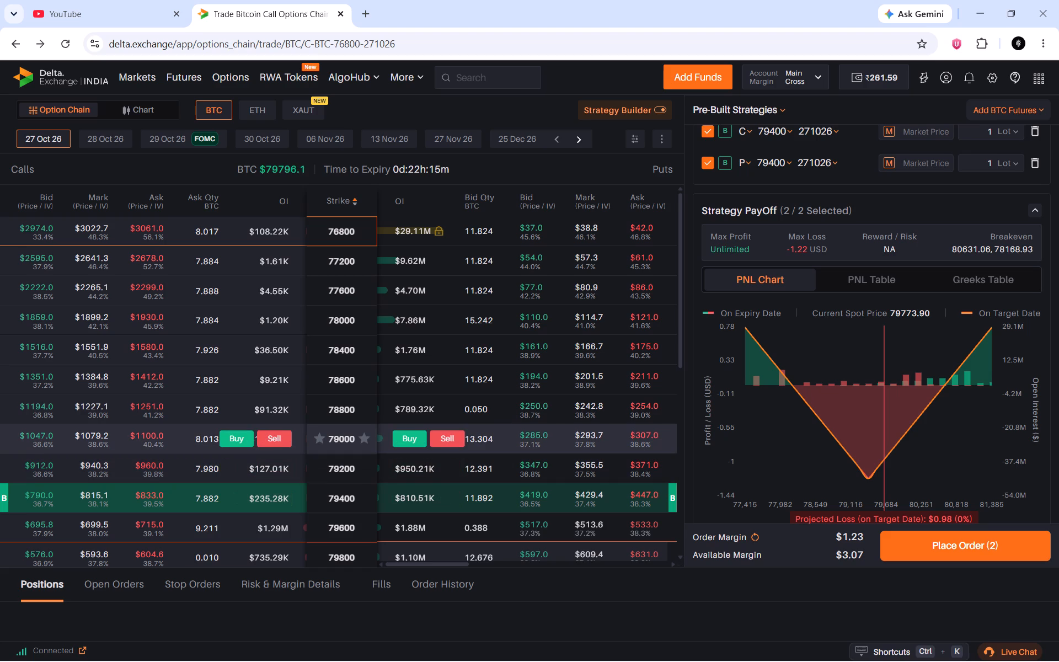
{"action": "left_click", "coordinate": [415, 551]}
{"action": "left_click", "coordinate": [226, 557]}
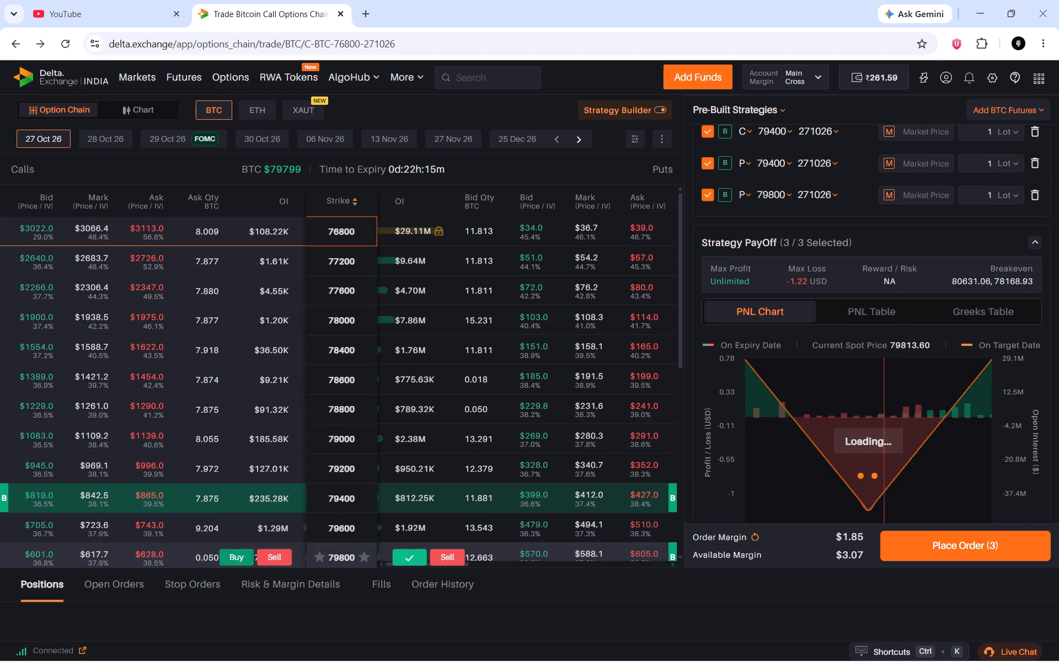
Remove the 79400 call and the 79400 put from the strategy contracts, then review the payoff of the 79800 straddle.
{"action": "scroll", "coordinate": [976, 364], "scroll_direction": "up", "scroll_amount": 2}
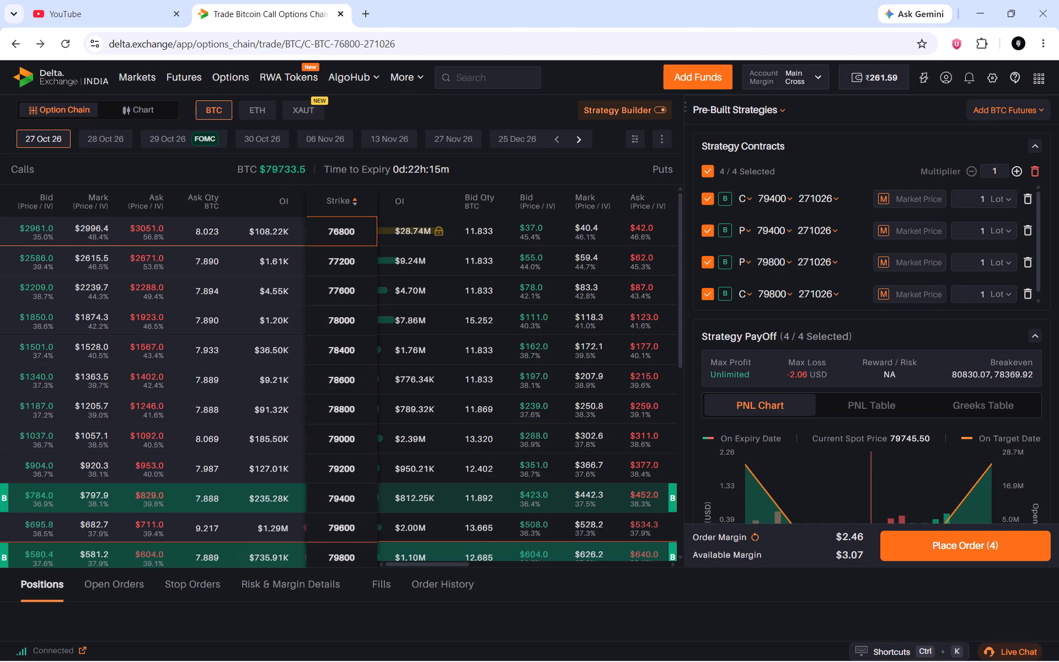
{"action": "left_click", "coordinate": [1028, 198]}
{"action": "left_click", "coordinate": [1028, 198]}
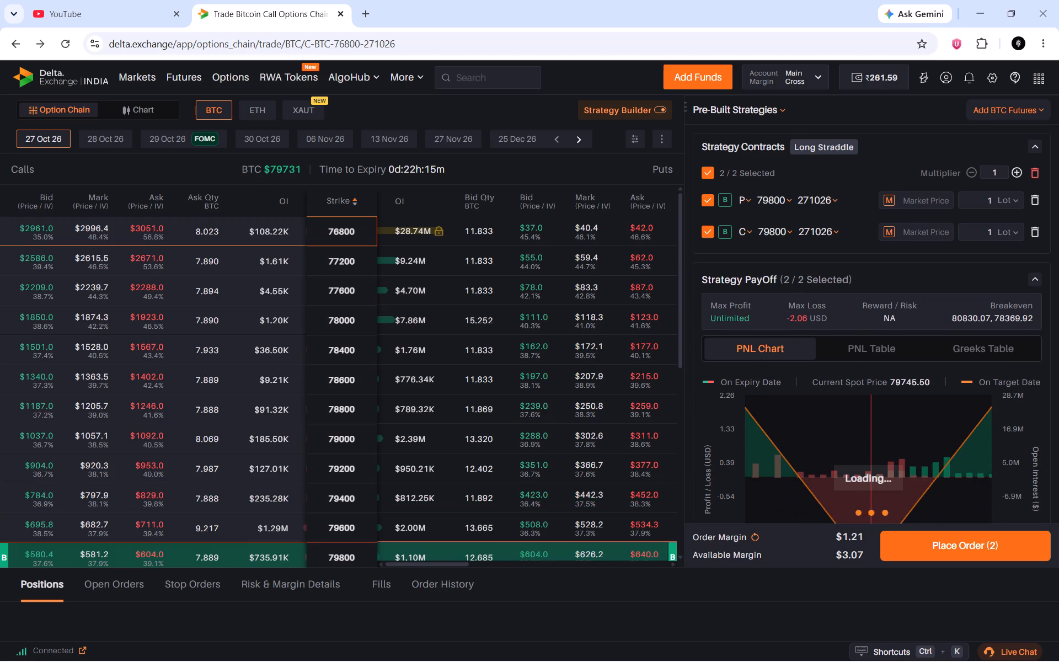
{"action": "scroll", "coordinate": [1058, 230], "scroll_direction": "down", "scroll_amount": 1}
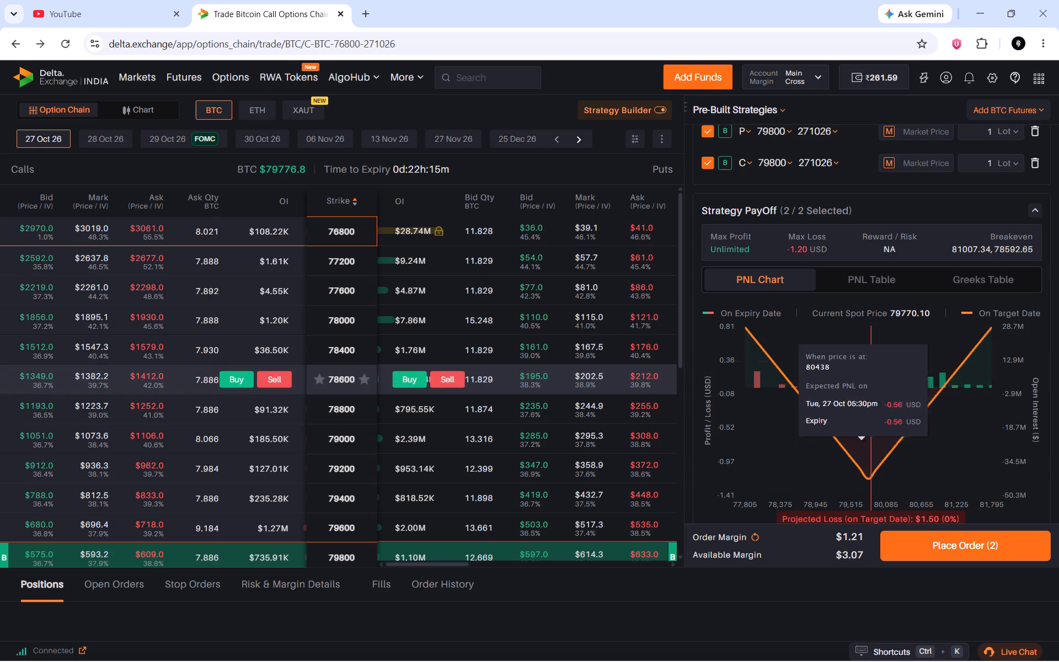
{"action": "scroll", "coordinate": [1058, 261], "scroll_direction": "down", "scroll_amount": 6}
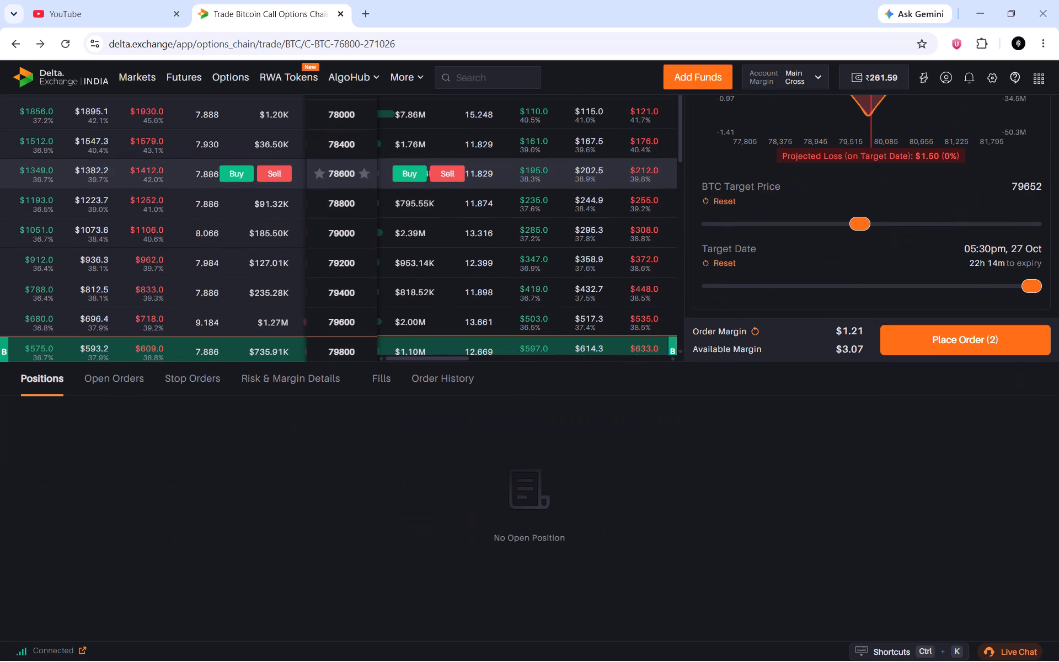
{"action": "scroll", "coordinate": [480, 546], "scroll_direction": "down", "scroll_amount": 4}
{"action": "scroll", "coordinate": [480, 546], "scroll_direction": "up", "scroll_amount": 6}
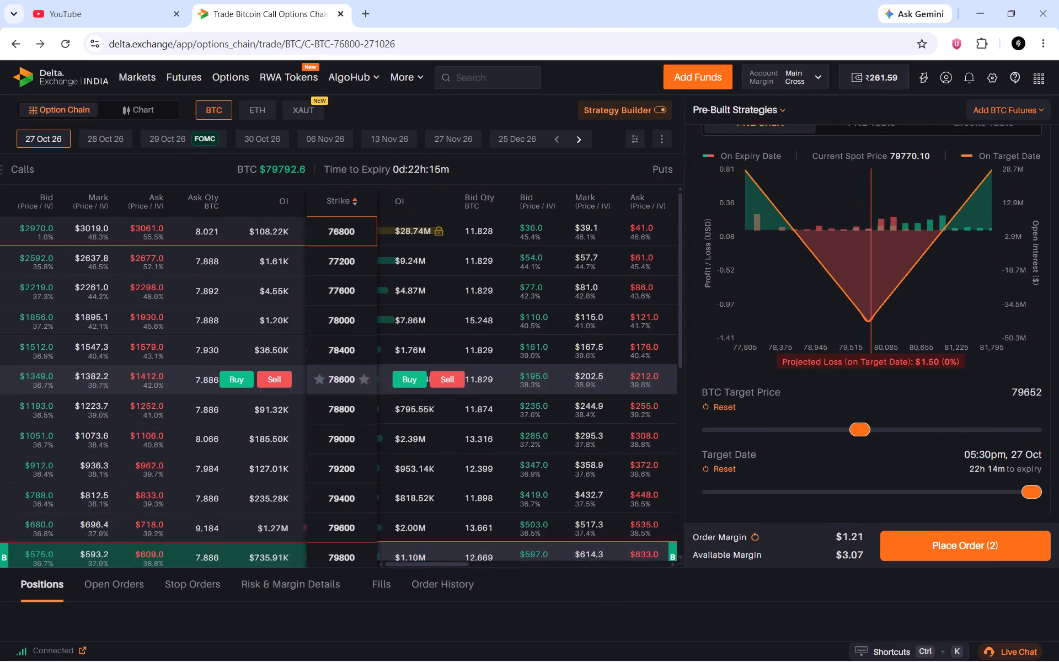
{"action": "scroll", "coordinate": [456, 387], "scroll_direction": "up", "scroll_amount": 1}
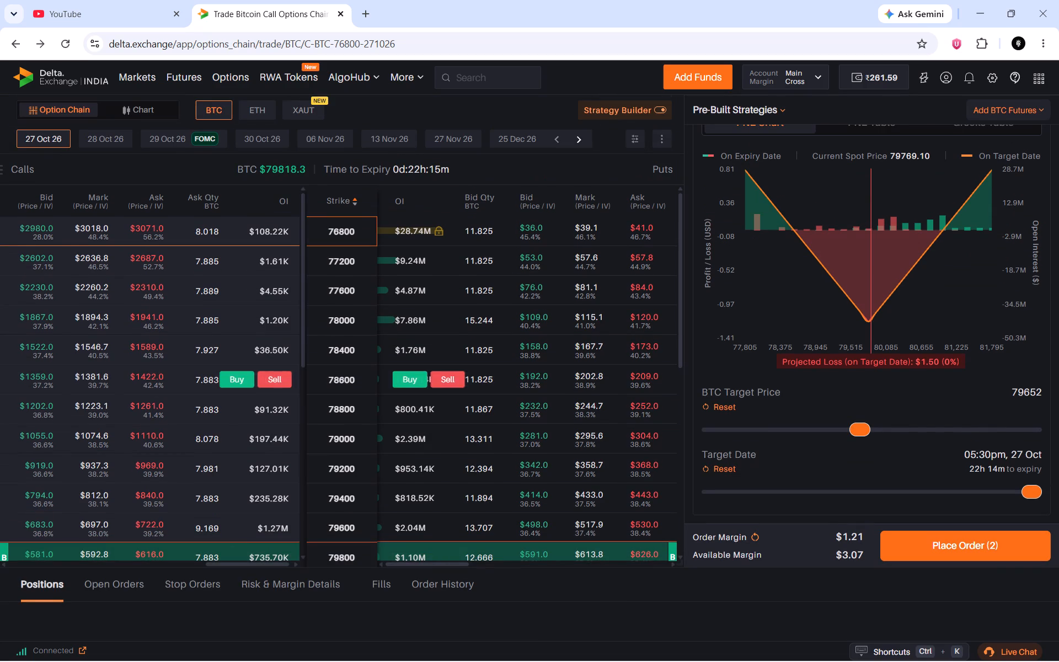
Switch the option chain to the 28 Oct 26 expiry and add a buy call and a buy put at the 80400 strike.
{"action": "left_click", "coordinate": [105, 145]}
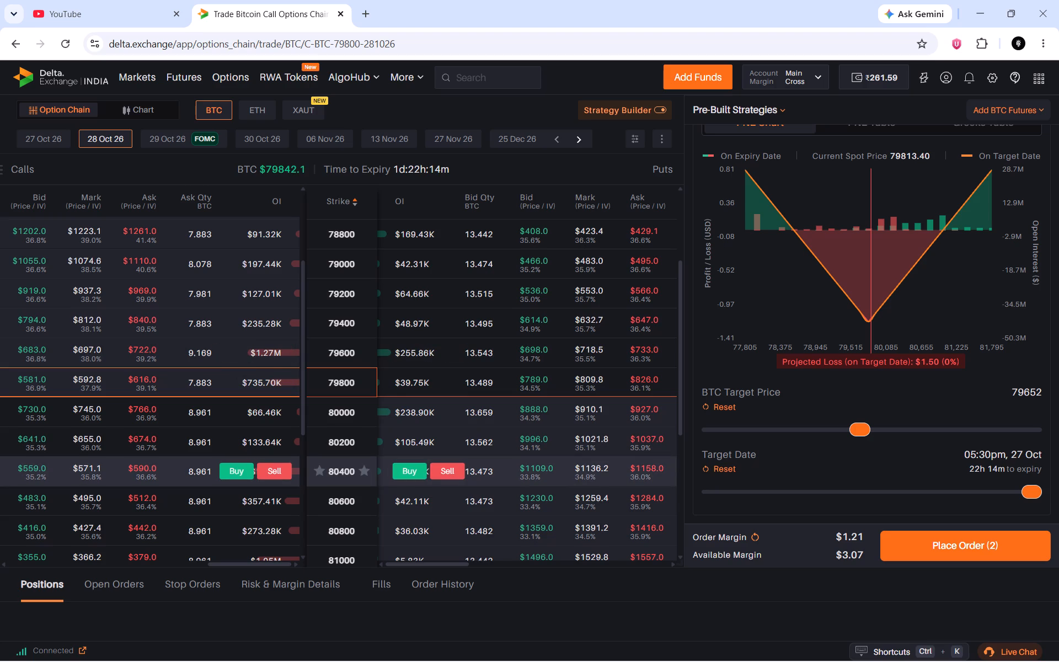
{"action": "left_click", "coordinate": [228, 469]}
{"action": "left_click", "coordinate": [408, 476]}
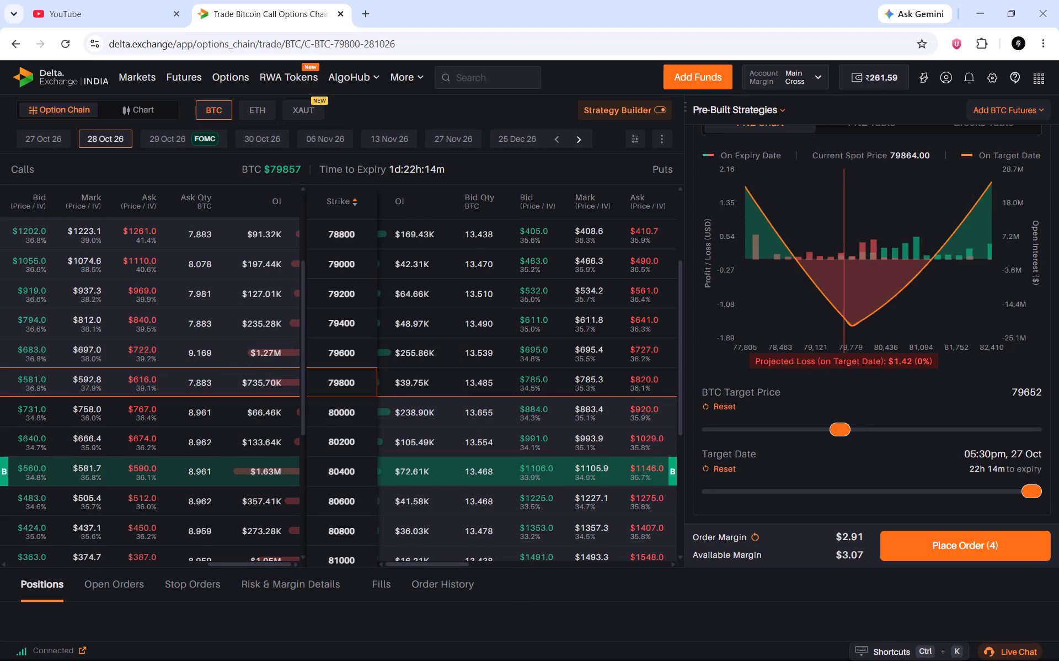
Remove the 27 Oct 79800 put and call from the strategy contracts, then review the payoff of the 80400 straddle.
{"action": "scroll", "coordinate": [1025, 339], "scroll_direction": "up", "scroll_amount": 4}
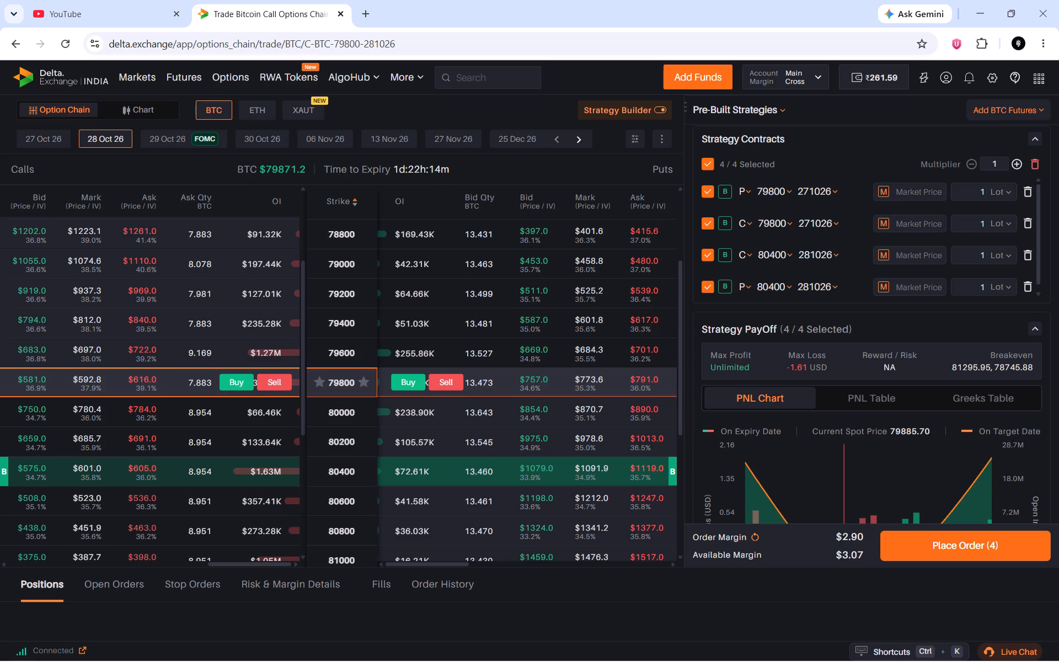
{"action": "left_click", "coordinate": [1029, 193]}
{"action": "left_click", "coordinate": [1029, 193]}
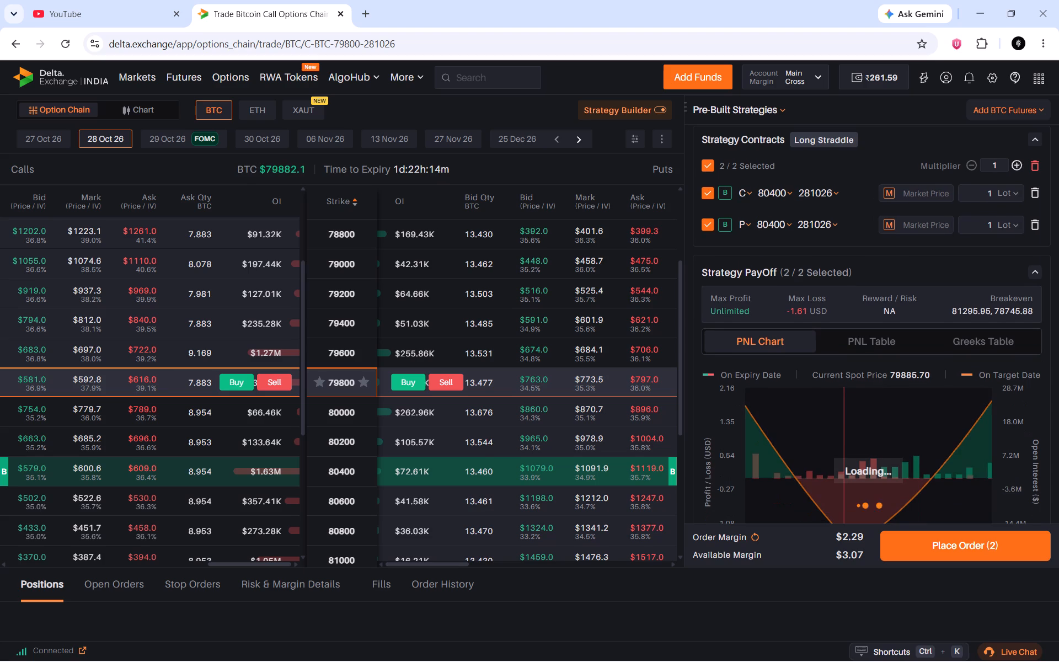
{"action": "scroll", "coordinate": [1058, 239], "scroll_direction": "down", "scroll_amount": 2}
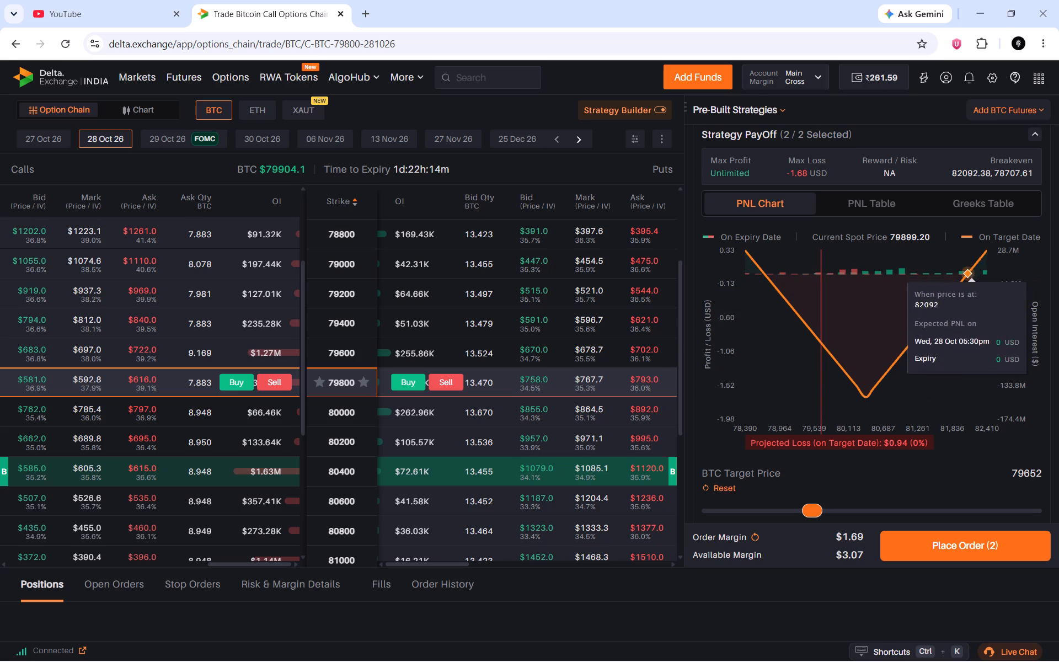
{"action": "scroll", "coordinate": [388, 383], "scroll_direction": "down", "scroll_amount": 2}
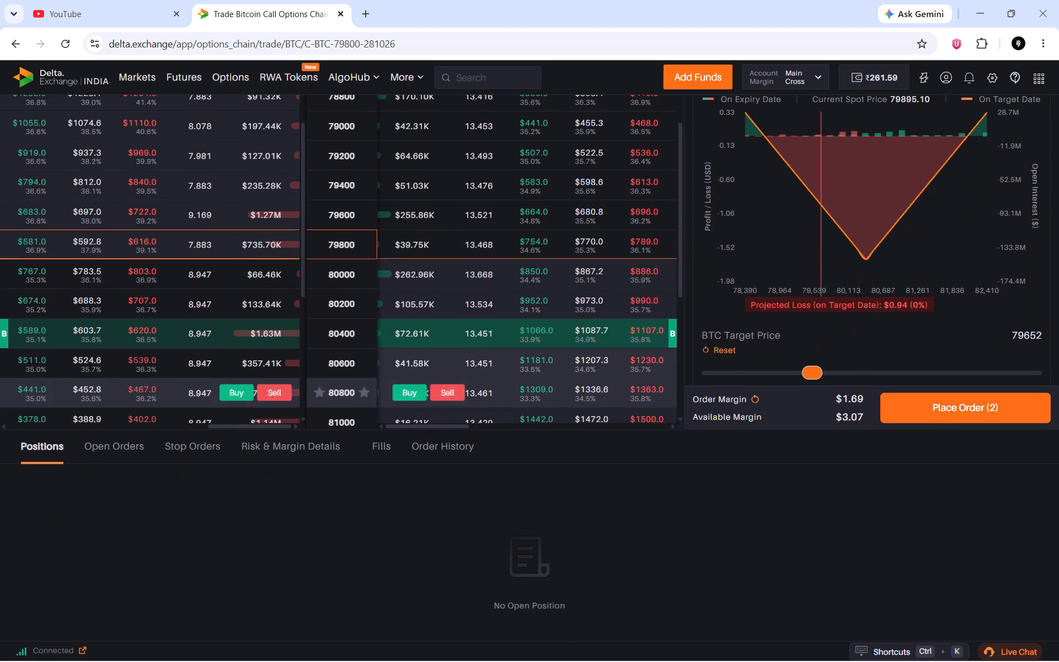
Browse the 28 Oct 26 chain and add a buy call and a buy put at the 77200 strike.
{"action": "scroll", "coordinate": [454, 337], "scroll_direction": "down", "scroll_amount": 10}
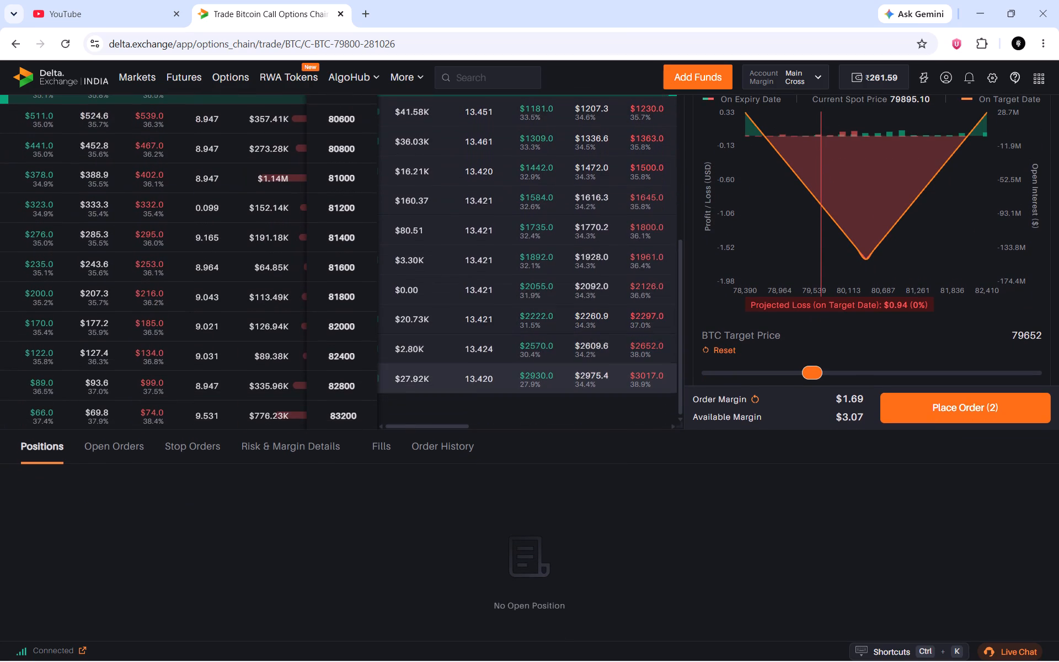
{"action": "scroll", "coordinate": [431, 333], "scroll_direction": "down", "scroll_amount": 1}
{"action": "scroll", "coordinate": [1058, 245], "scroll_direction": "up", "scroll_amount": 13}
{"action": "scroll", "coordinate": [616, 472], "scroll_direction": "up", "scroll_amount": 7}
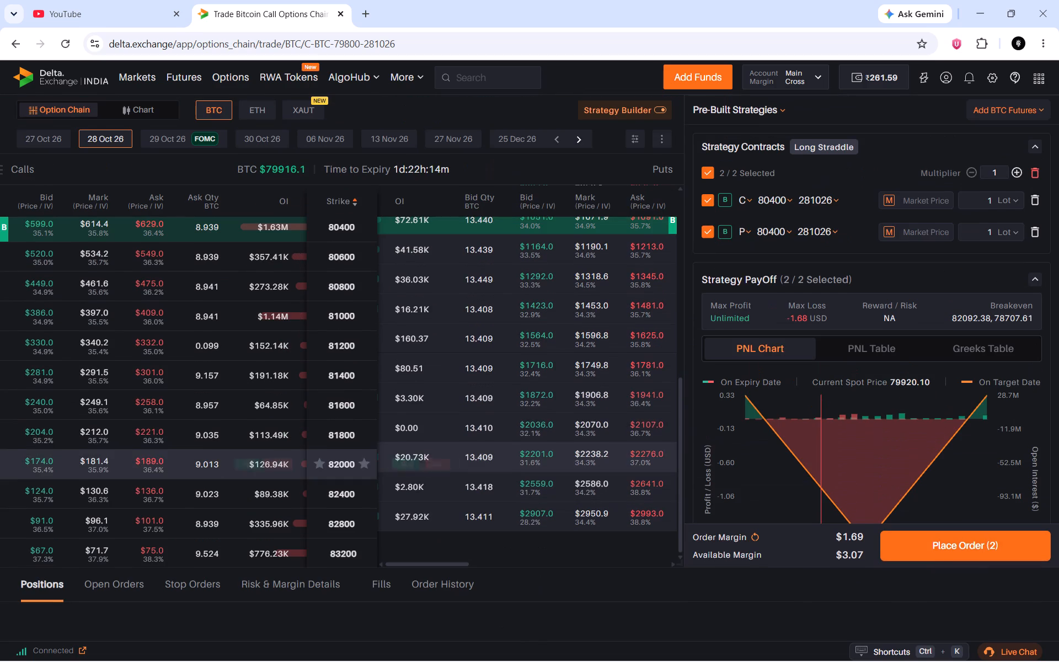
{"action": "scroll", "coordinate": [512, 314], "scroll_direction": "up", "scroll_amount": 15}
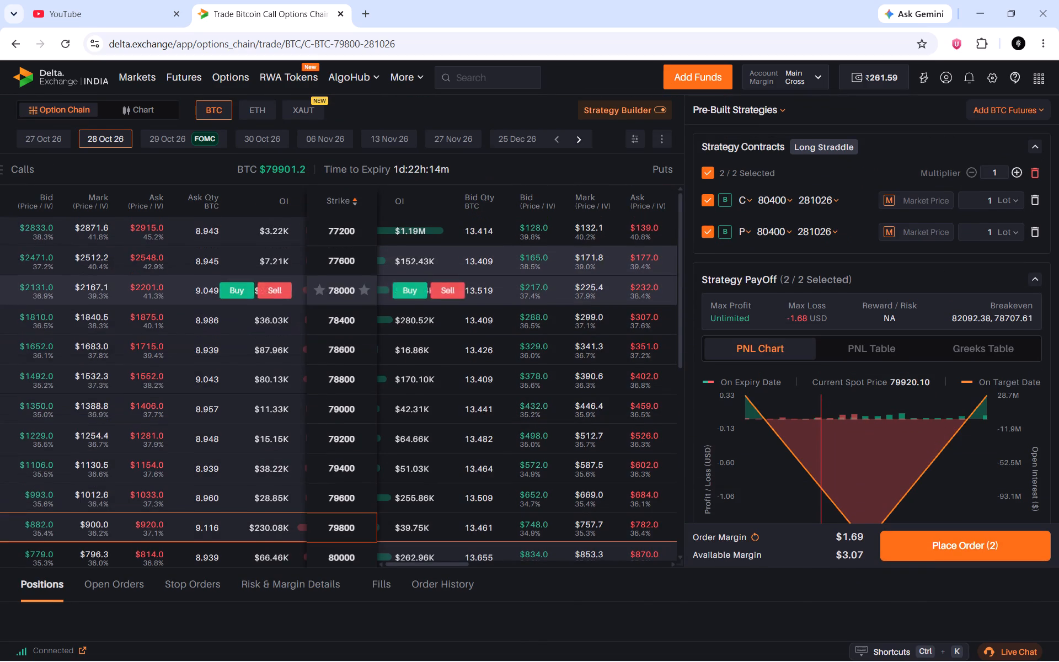
{"action": "left_click", "coordinate": [227, 229]}
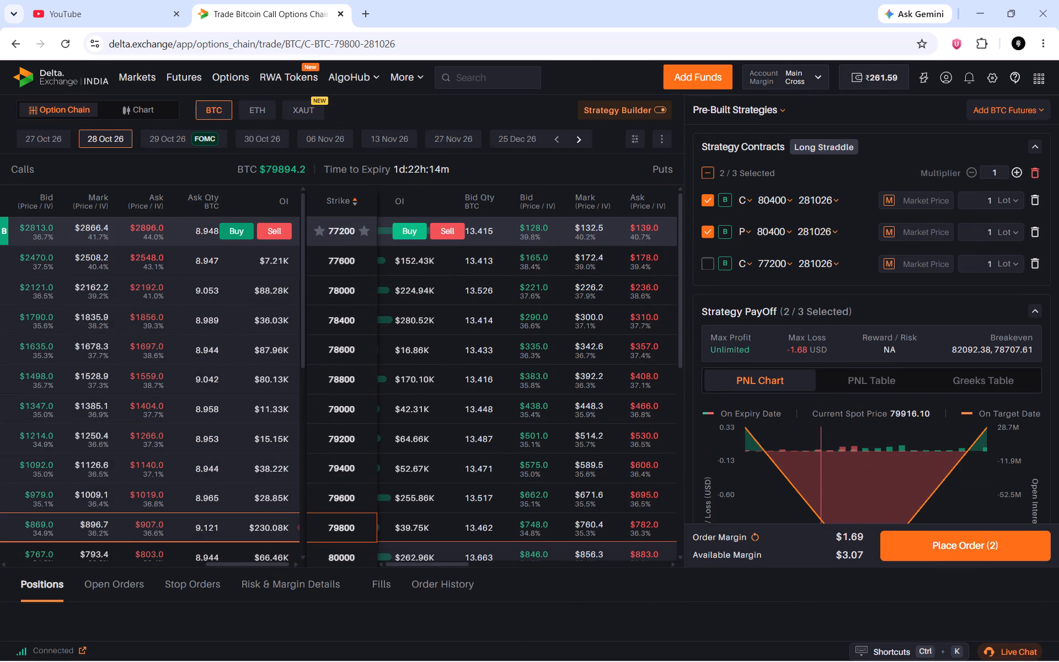
{"action": "left_click", "coordinate": [415, 233]}
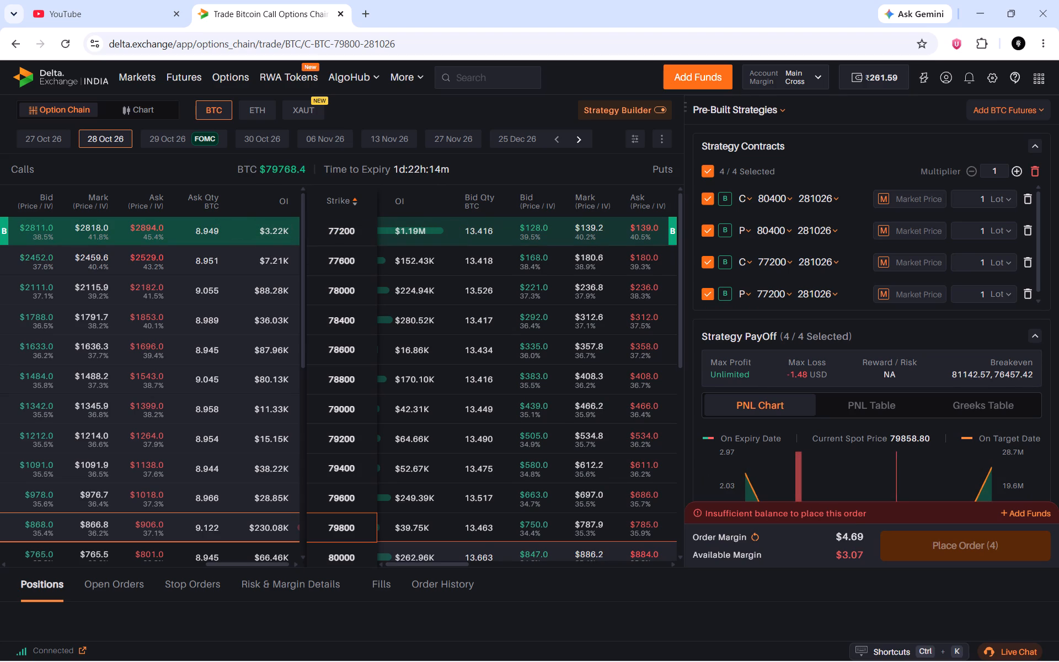
Remove the 80400 call and the 80400 put from the strategy contracts, then review the payoff of the 77200 straddle.
{"action": "left_click", "coordinate": [1024, 198]}
{"action": "left_click", "coordinate": [1032, 198]}
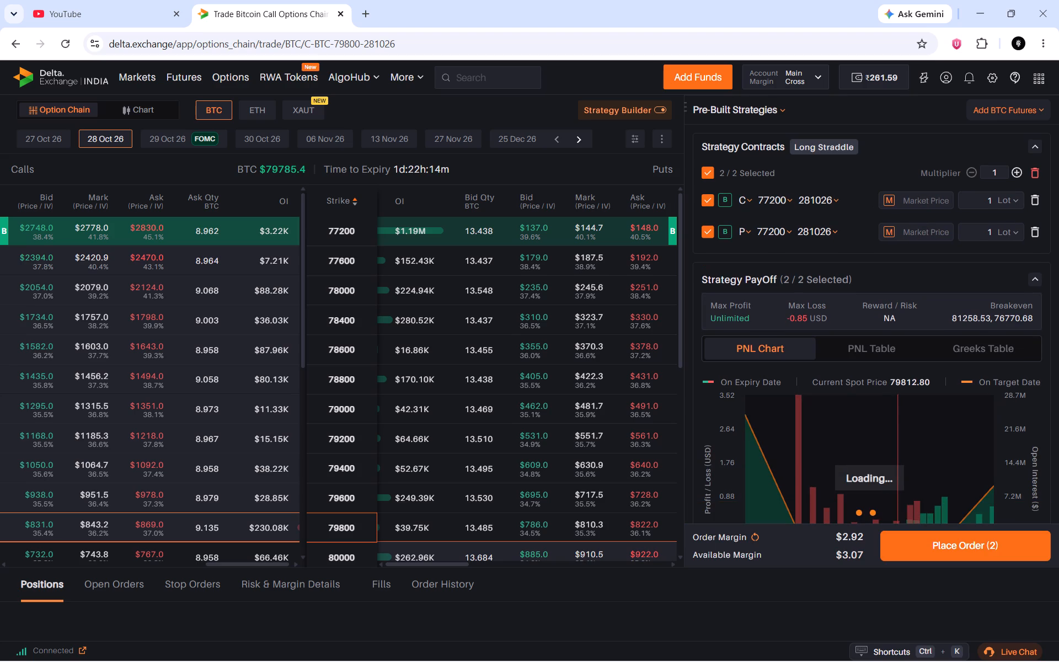
{"action": "scroll", "coordinate": [1039, 238], "scroll_direction": "down", "scroll_amount": 1}
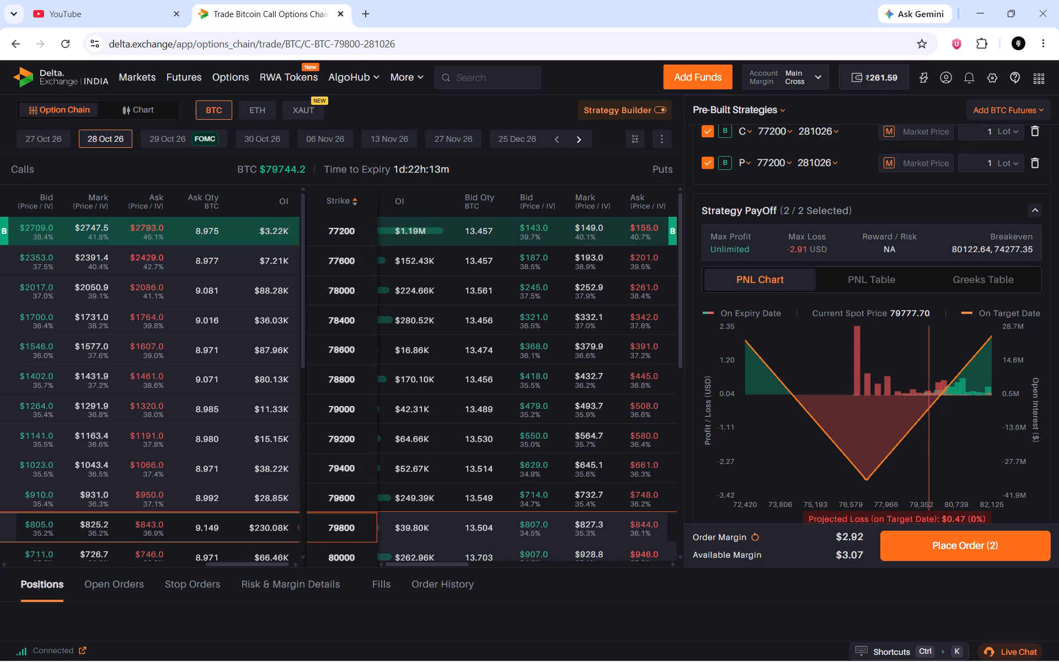
Switch to ETH options for the 27 Oct 26 expiry, add a buy call and a buy put at the 2310 strike, and review the payoff.
{"action": "left_click", "coordinate": [164, 143]}
{"action": "left_click", "coordinate": [31, 140]}
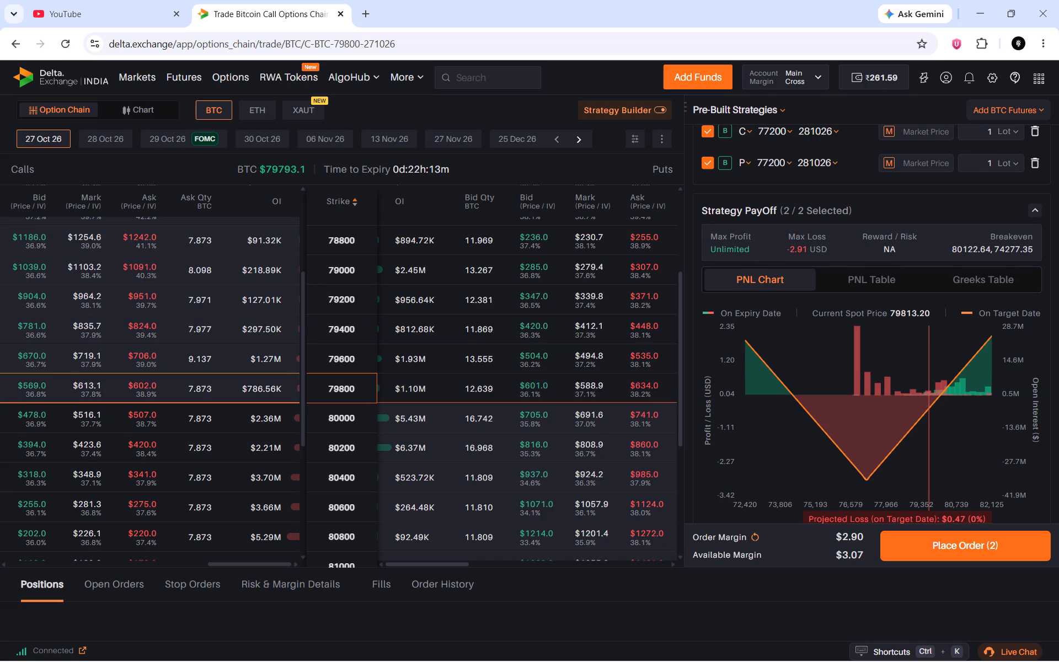
{"action": "scroll", "coordinate": [1058, 218], "scroll_direction": "up", "scroll_amount": 5}
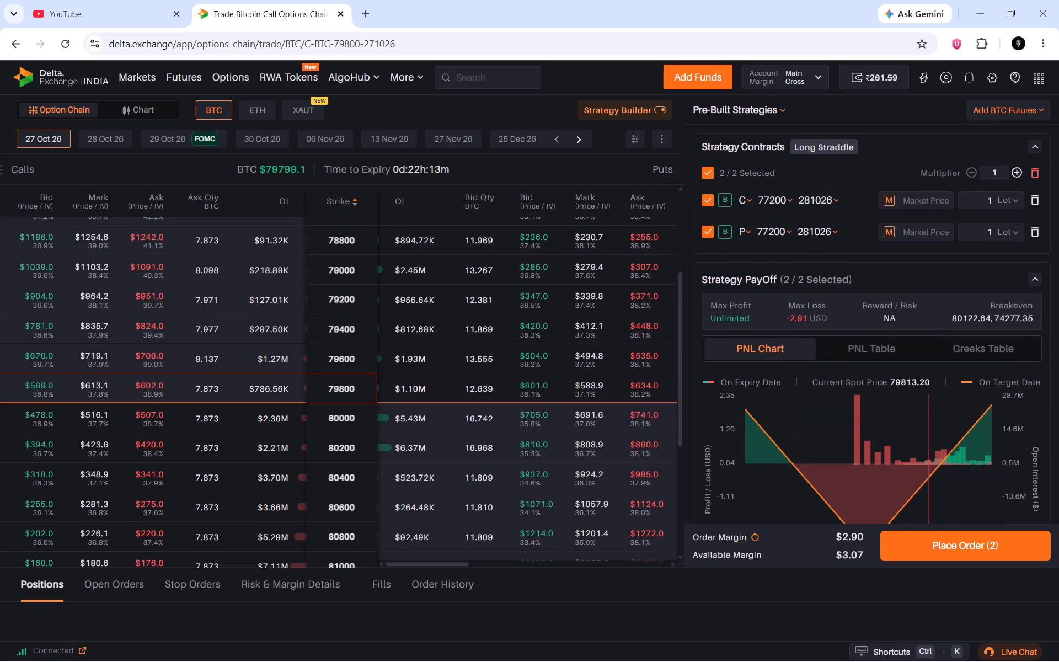
{"action": "left_click", "coordinate": [255, 109]}
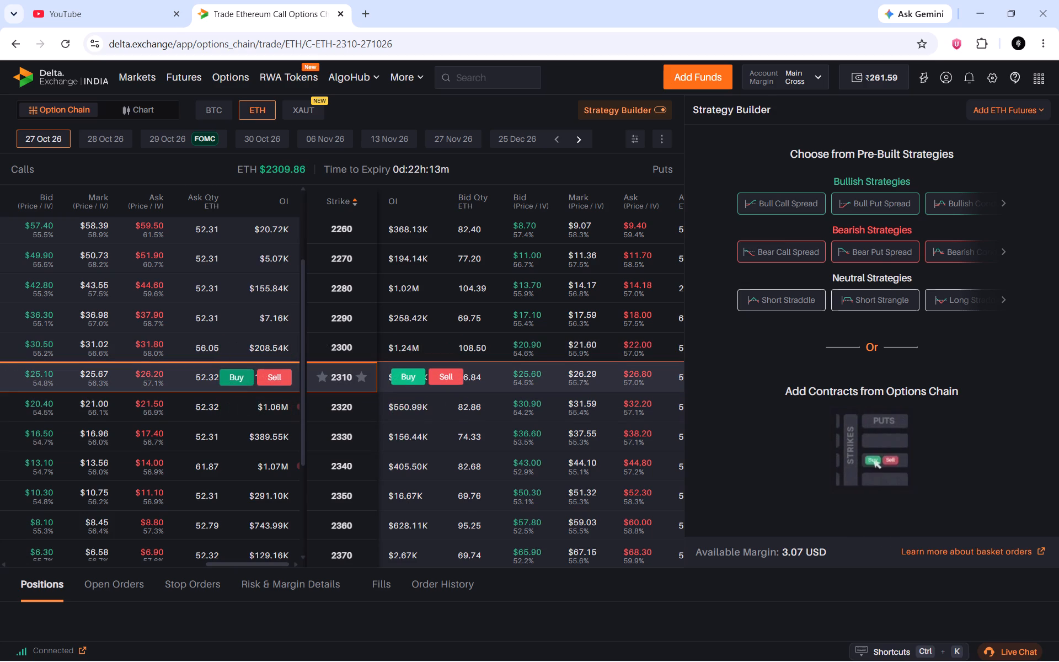
{"action": "left_click", "coordinate": [239, 377]}
{"action": "left_click", "coordinate": [404, 372]}
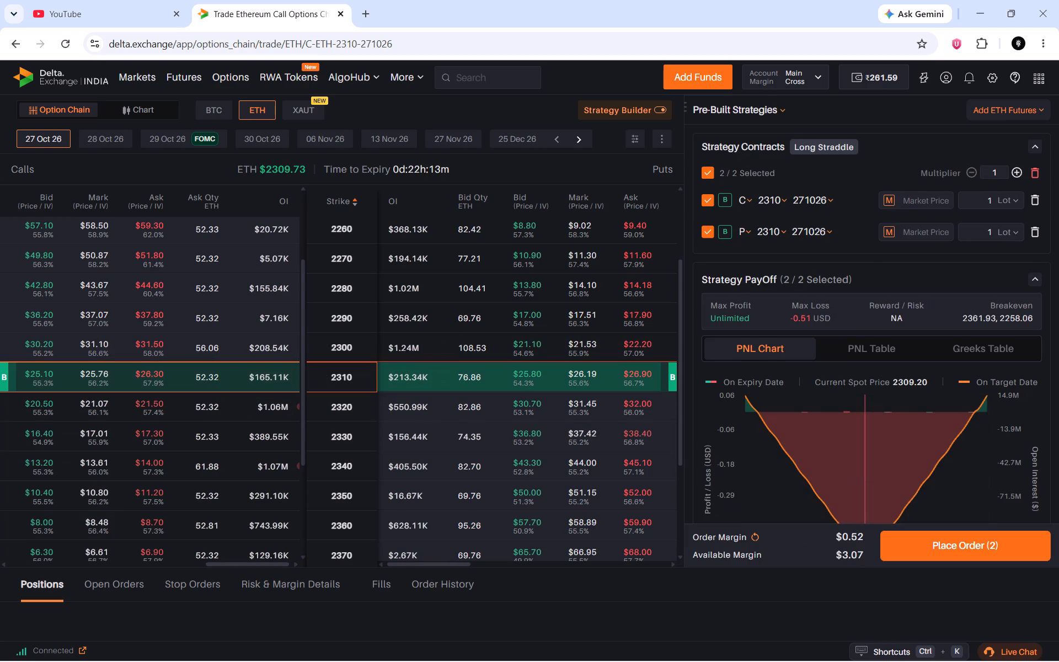
{"action": "scroll", "coordinate": [1042, 363], "scroll_direction": "down", "scroll_amount": 1}
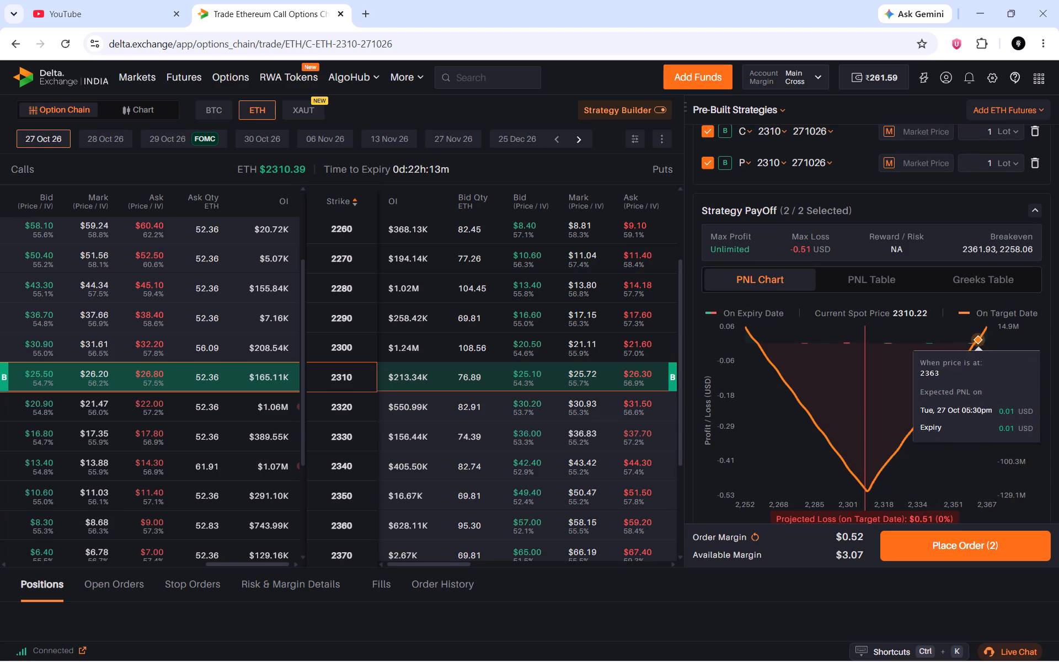
Add a sell call and a sell put at the 2320 strike to the ETH strategy and review the combined payoff.
{"action": "scroll", "coordinate": [1058, 293], "scroll_direction": "up", "scroll_amount": 4}
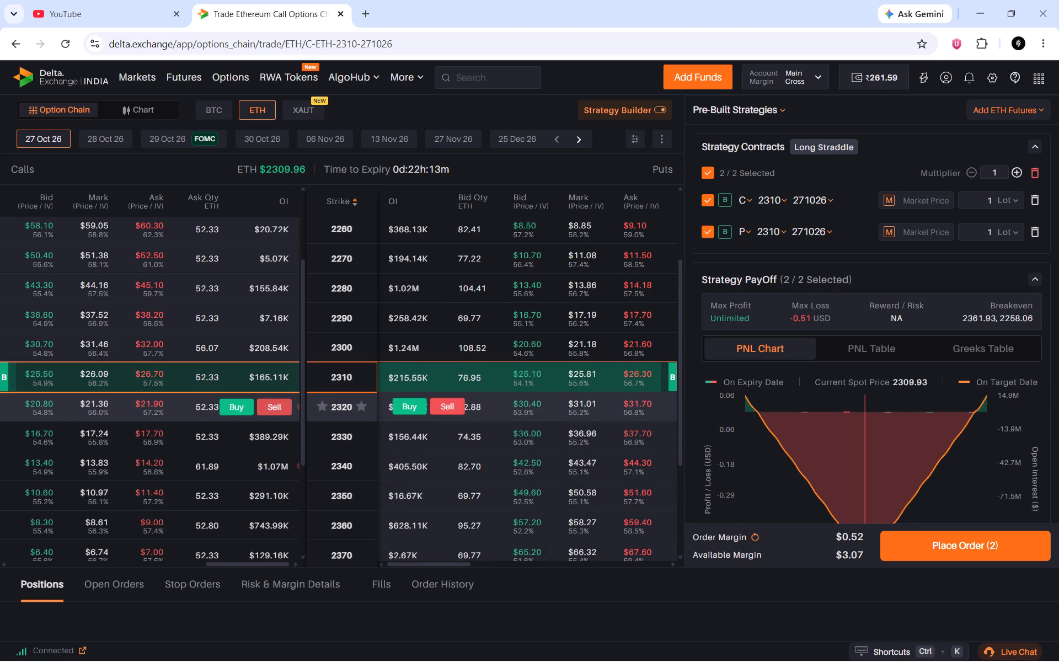
{"action": "left_click", "coordinate": [265, 407]}
{"action": "left_click", "coordinate": [448, 403]}
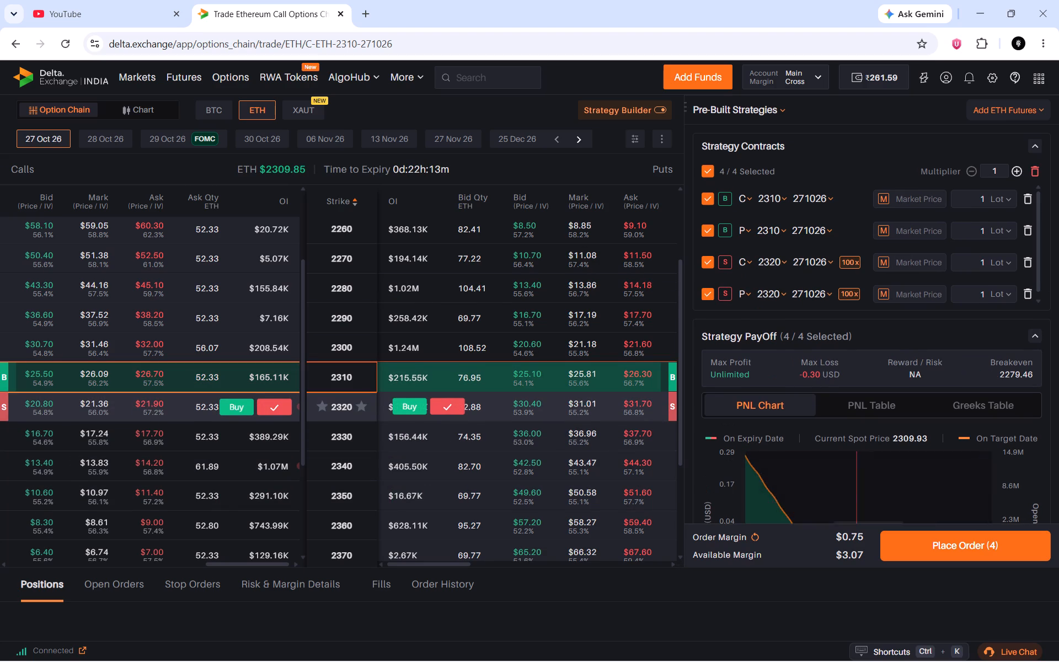
{"action": "scroll", "coordinate": [1058, 331], "scroll_direction": "down", "scroll_amount": 2}
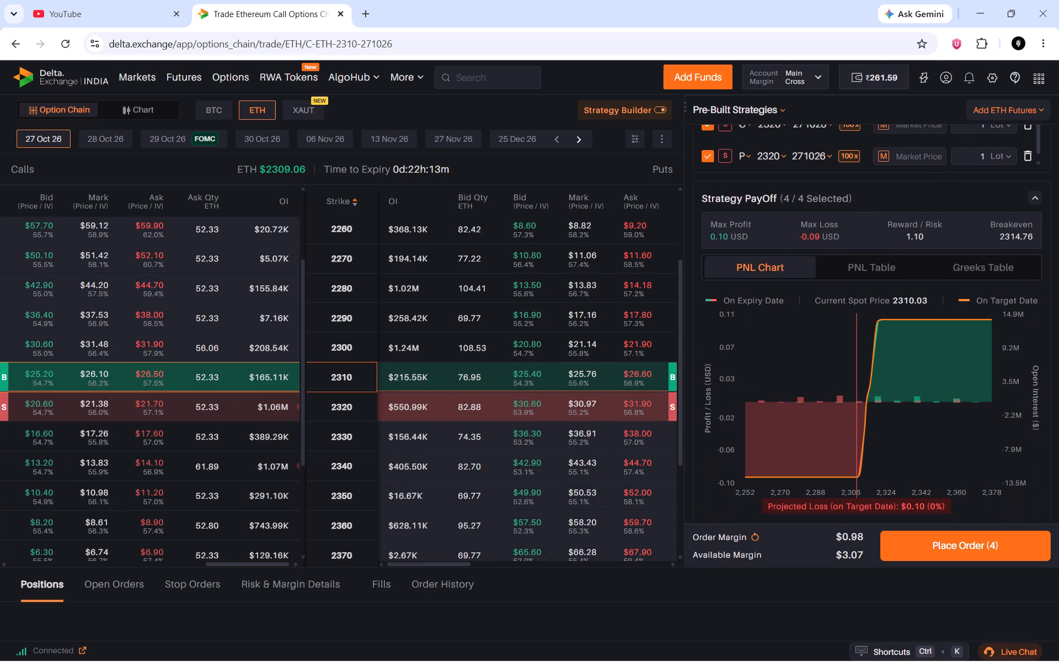
{"action": "scroll", "coordinate": [1058, 331], "scroll_direction": "down", "scroll_amount": 1}
{"action": "scroll", "coordinate": [1058, 331], "scroll_direction": "up", "scroll_amount": 3}
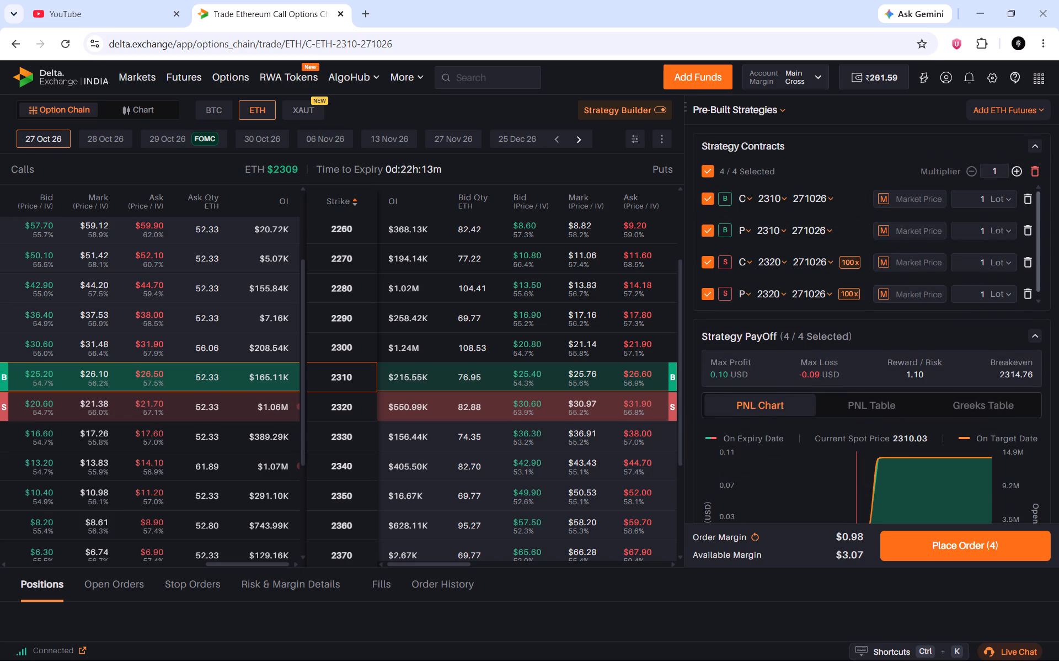
Remove all four ETH contracts at the 2310 and 2320 strikes from the strategy.
{"action": "left_click", "coordinate": [1023, 199]}
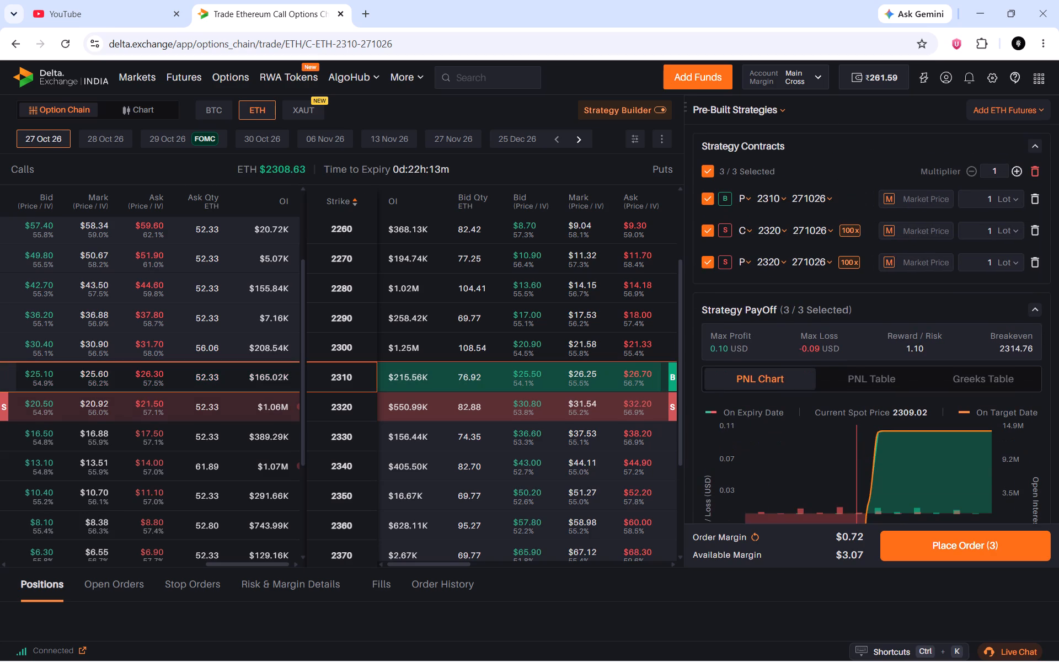
{"action": "left_click", "coordinate": [1023, 199]}
{"action": "left_click", "coordinate": [1030, 198]}
{"action": "left_click", "coordinate": [1030, 198]}
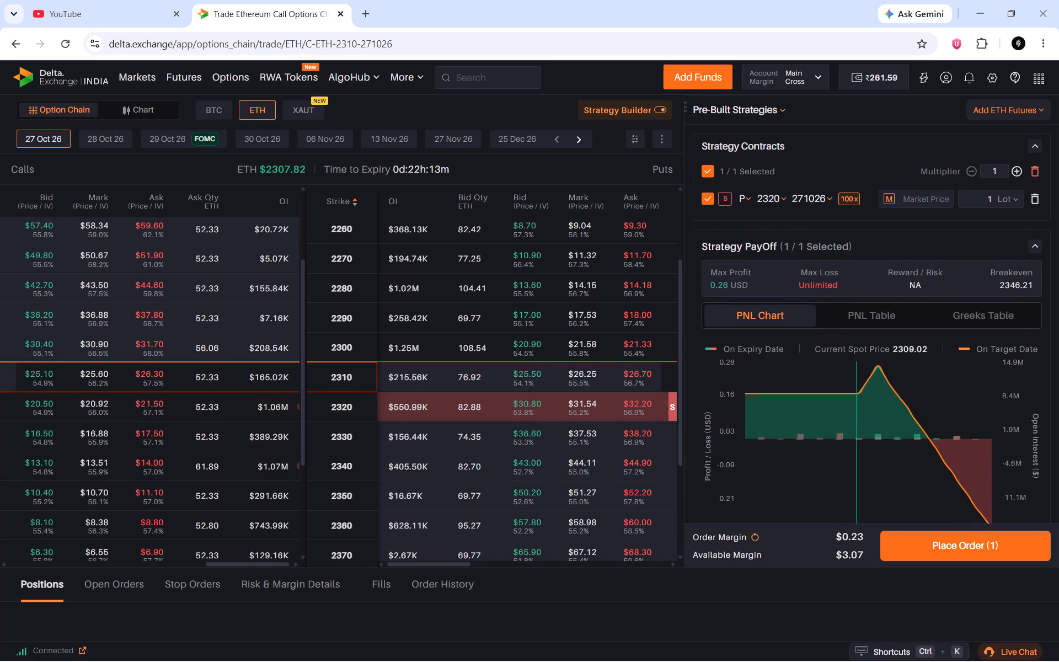
{"action": "left_click", "coordinate": [1030, 198]}
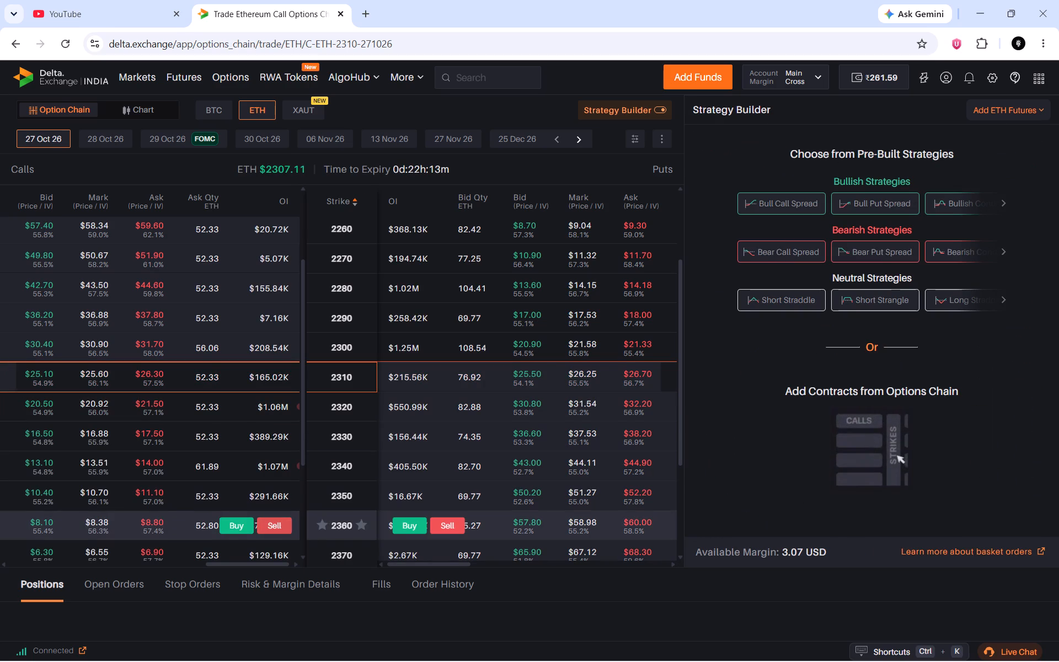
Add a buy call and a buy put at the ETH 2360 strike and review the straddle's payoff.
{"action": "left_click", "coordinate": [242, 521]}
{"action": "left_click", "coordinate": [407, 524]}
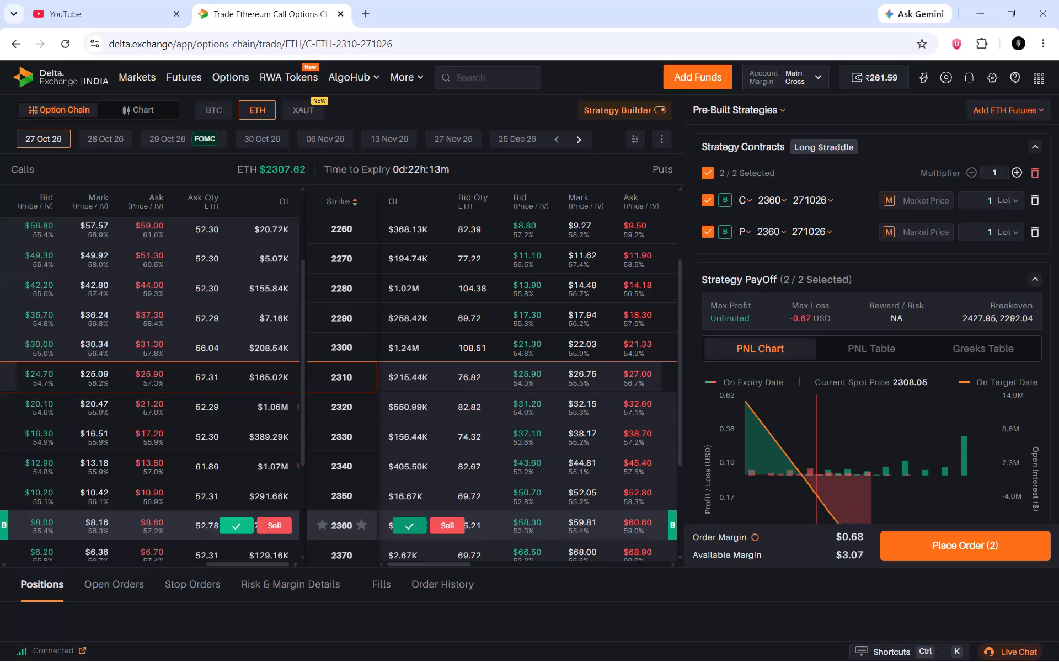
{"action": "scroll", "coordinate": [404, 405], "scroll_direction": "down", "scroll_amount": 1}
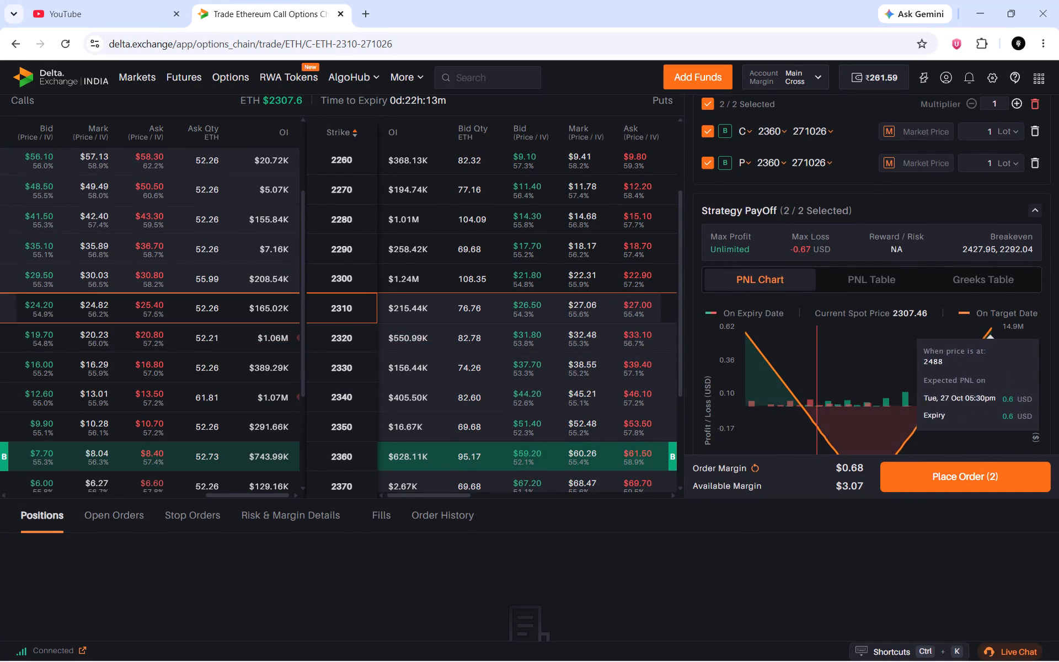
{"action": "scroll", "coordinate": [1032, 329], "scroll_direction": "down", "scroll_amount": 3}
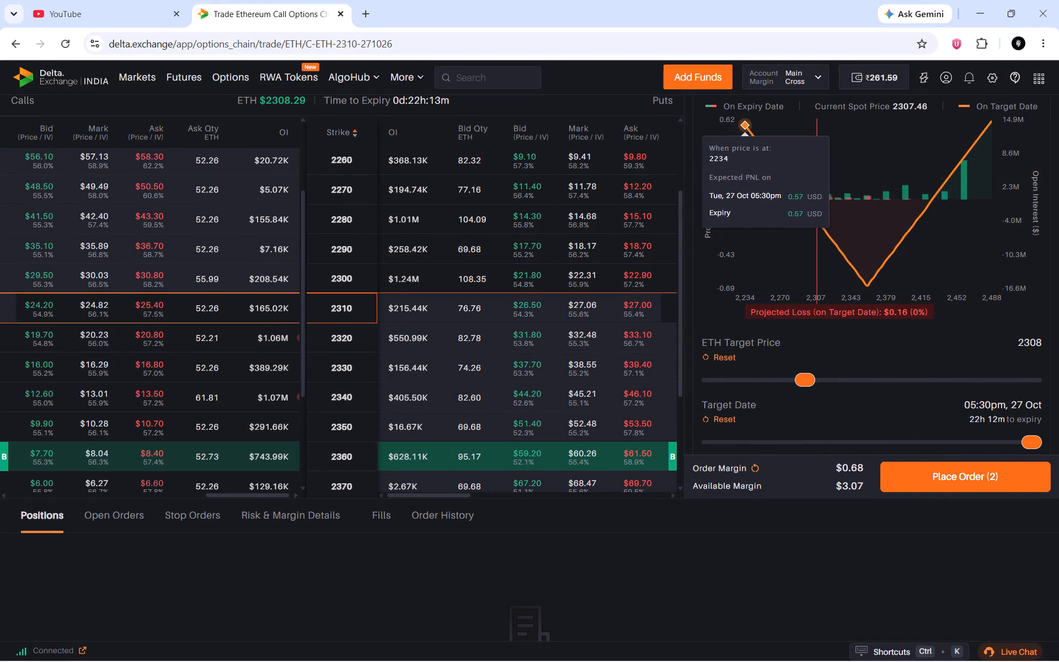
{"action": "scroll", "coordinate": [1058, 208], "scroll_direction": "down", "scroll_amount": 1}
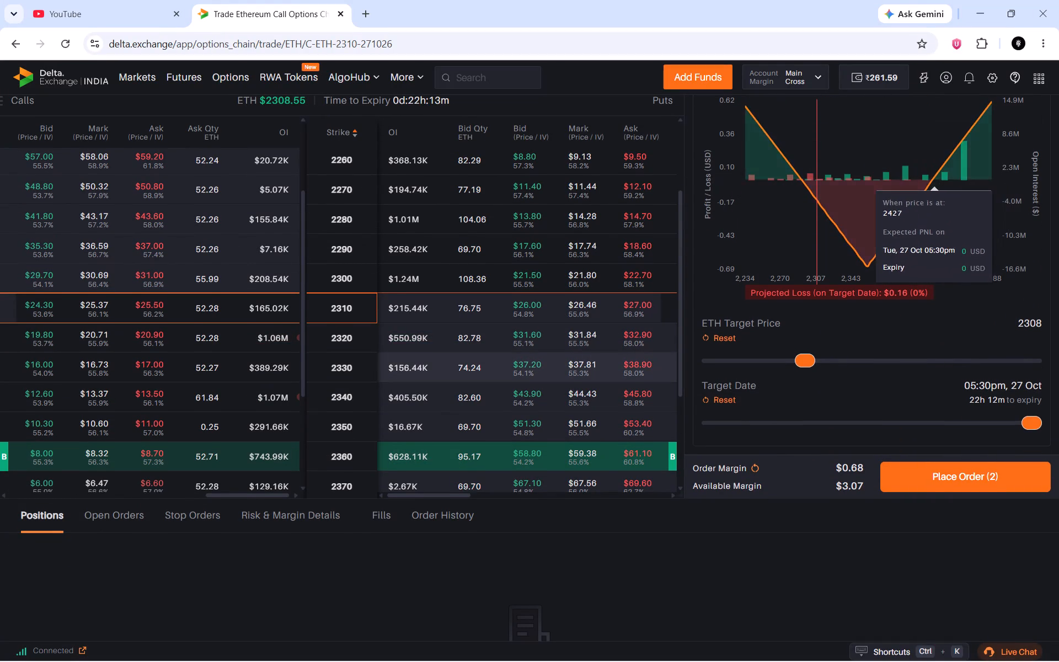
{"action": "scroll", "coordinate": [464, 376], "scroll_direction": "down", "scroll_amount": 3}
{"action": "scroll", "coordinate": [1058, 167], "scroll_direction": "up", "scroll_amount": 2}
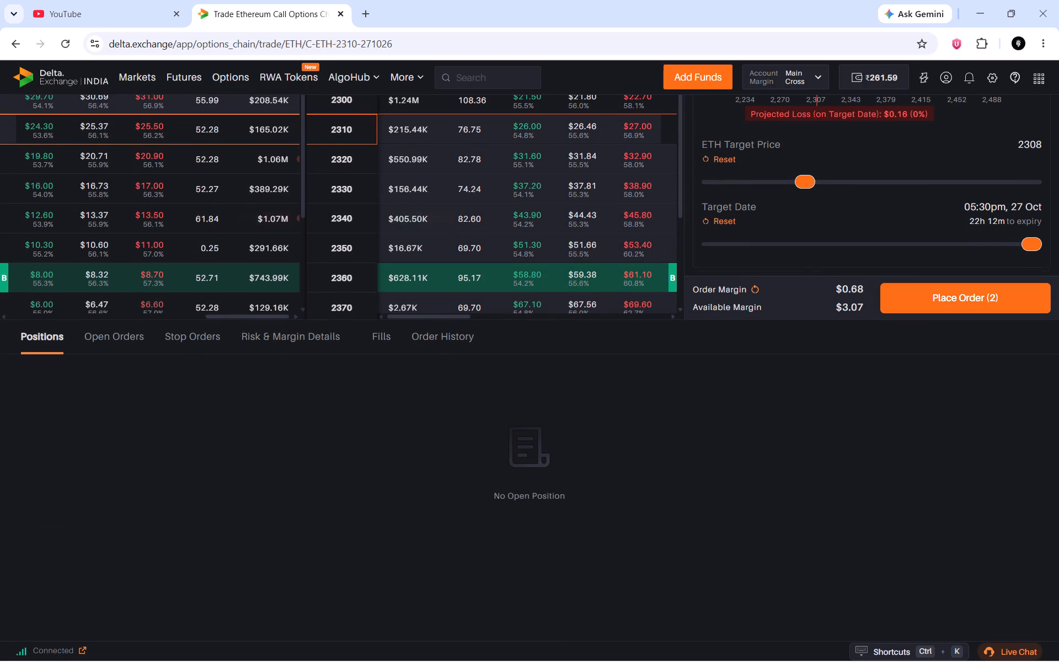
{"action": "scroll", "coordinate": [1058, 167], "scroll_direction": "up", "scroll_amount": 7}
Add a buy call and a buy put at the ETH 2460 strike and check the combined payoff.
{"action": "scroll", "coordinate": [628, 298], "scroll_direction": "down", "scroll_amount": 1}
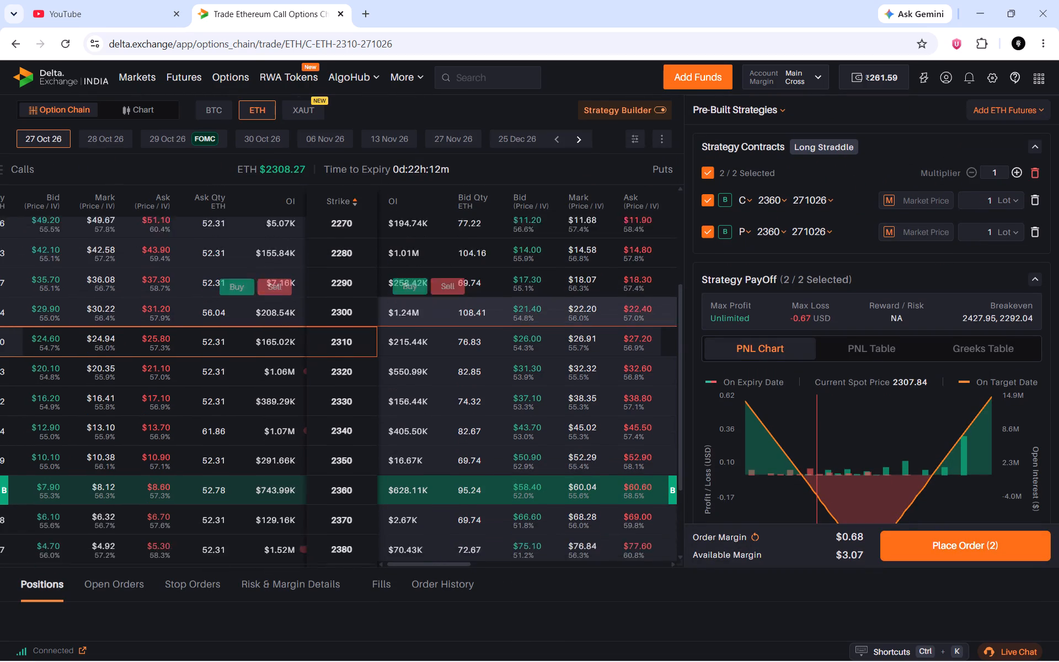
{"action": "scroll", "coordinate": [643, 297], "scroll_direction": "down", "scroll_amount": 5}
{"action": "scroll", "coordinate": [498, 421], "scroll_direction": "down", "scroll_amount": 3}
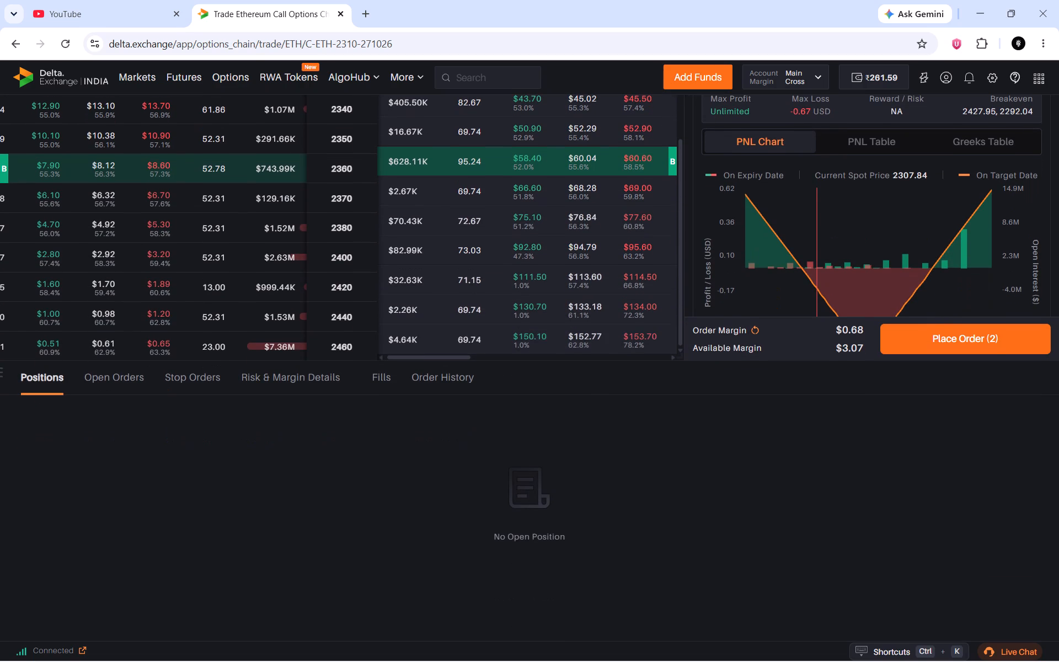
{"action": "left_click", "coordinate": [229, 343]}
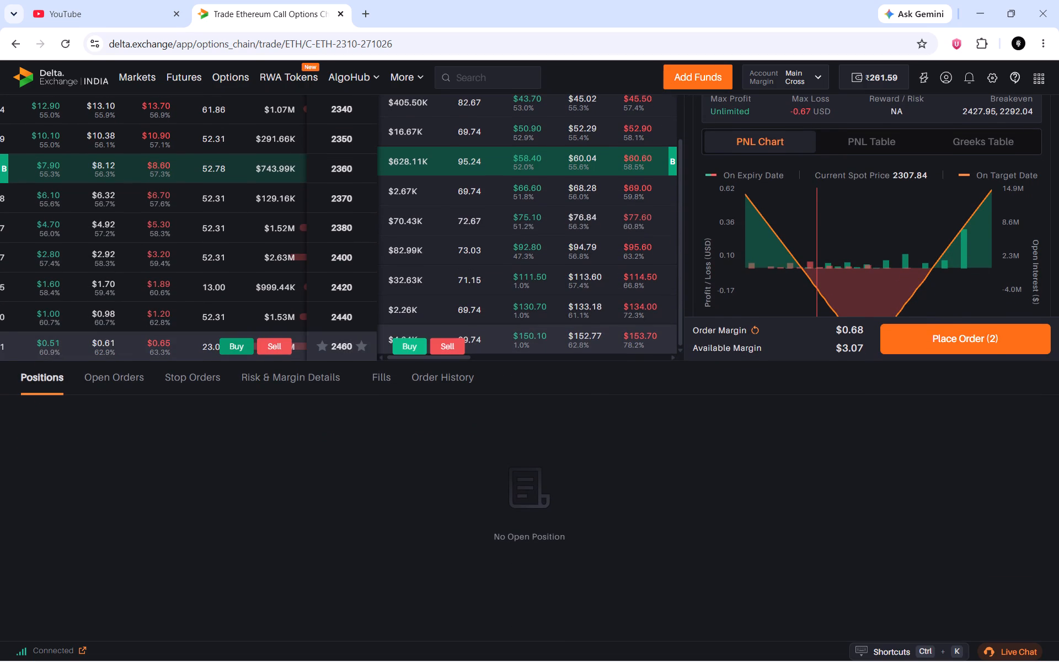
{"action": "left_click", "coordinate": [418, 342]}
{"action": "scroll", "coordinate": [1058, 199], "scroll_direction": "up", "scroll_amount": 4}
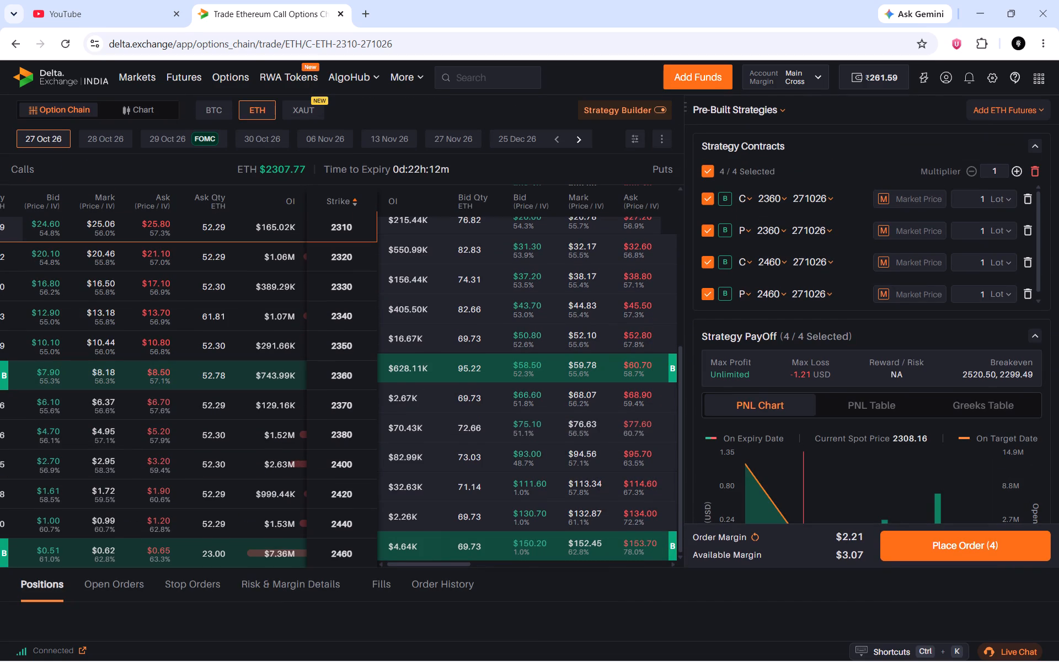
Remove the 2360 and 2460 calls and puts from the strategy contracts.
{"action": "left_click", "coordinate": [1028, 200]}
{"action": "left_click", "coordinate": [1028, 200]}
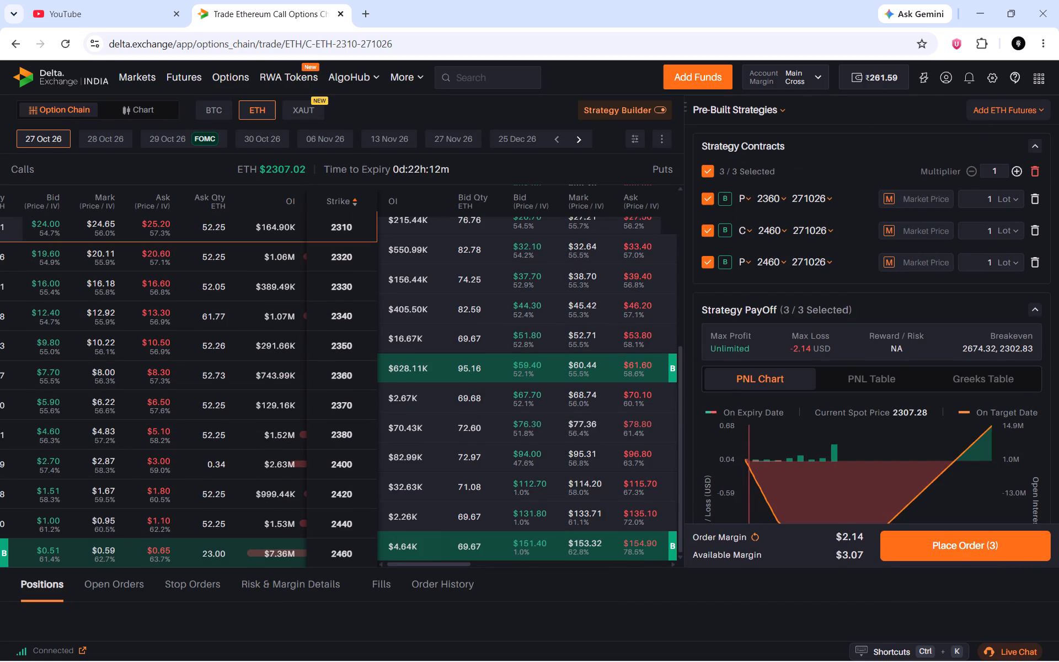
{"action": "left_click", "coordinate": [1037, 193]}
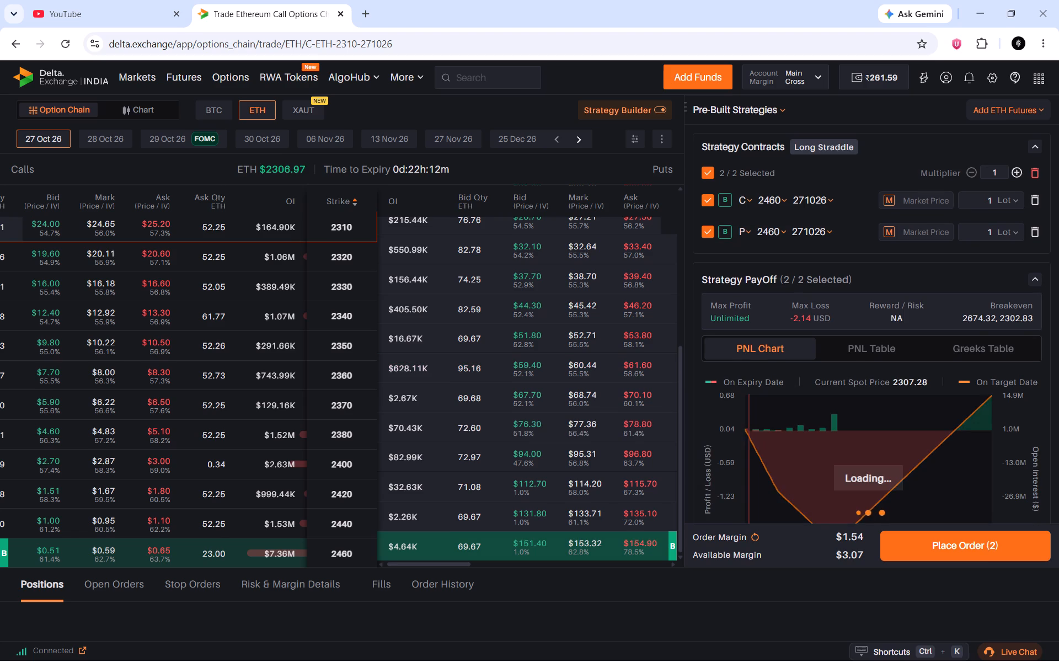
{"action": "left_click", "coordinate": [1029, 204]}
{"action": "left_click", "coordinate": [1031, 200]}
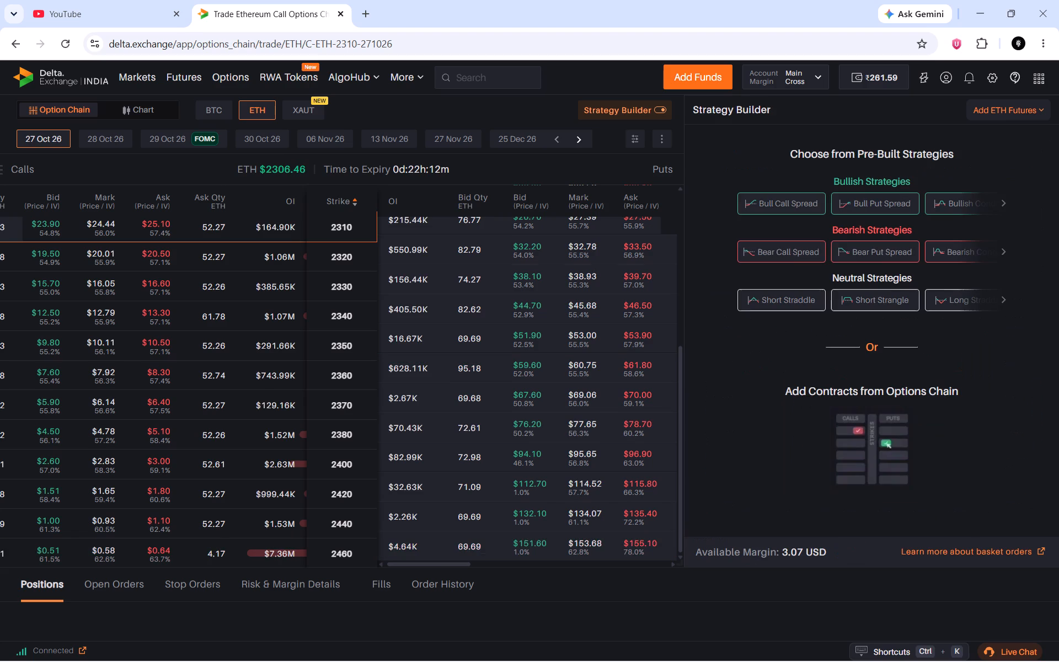
Build an ETH long strangle with a buy put at 2160 and a buy call at 2460, and review its payoff.
{"action": "scroll", "coordinate": [531, 293], "scroll_direction": "up", "scroll_amount": 9}
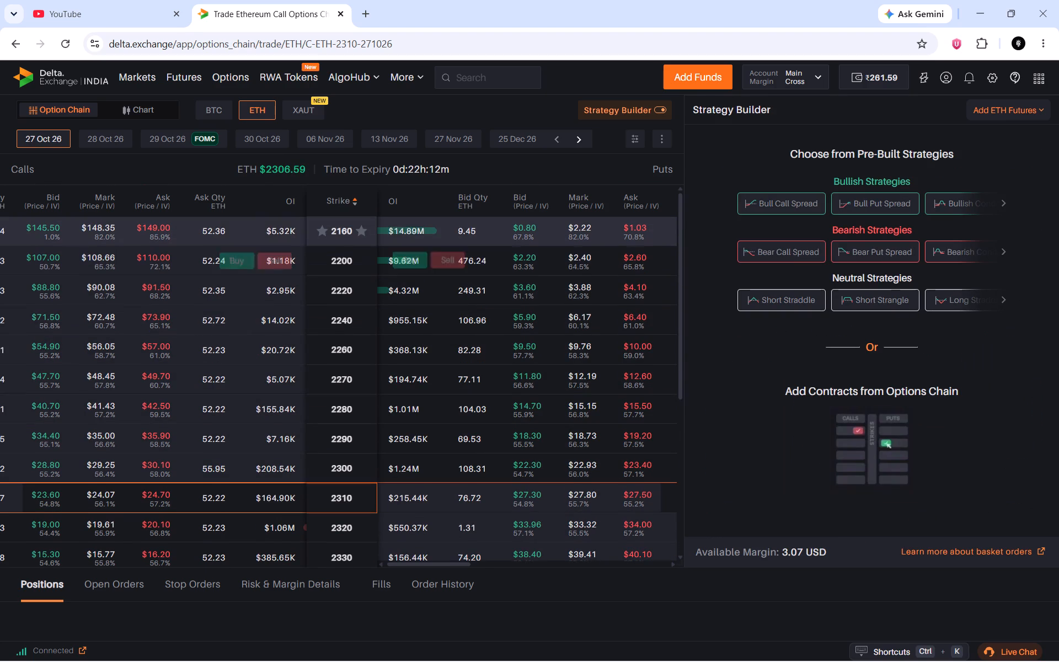
{"action": "left_click", "coordinate": [409, 233]}
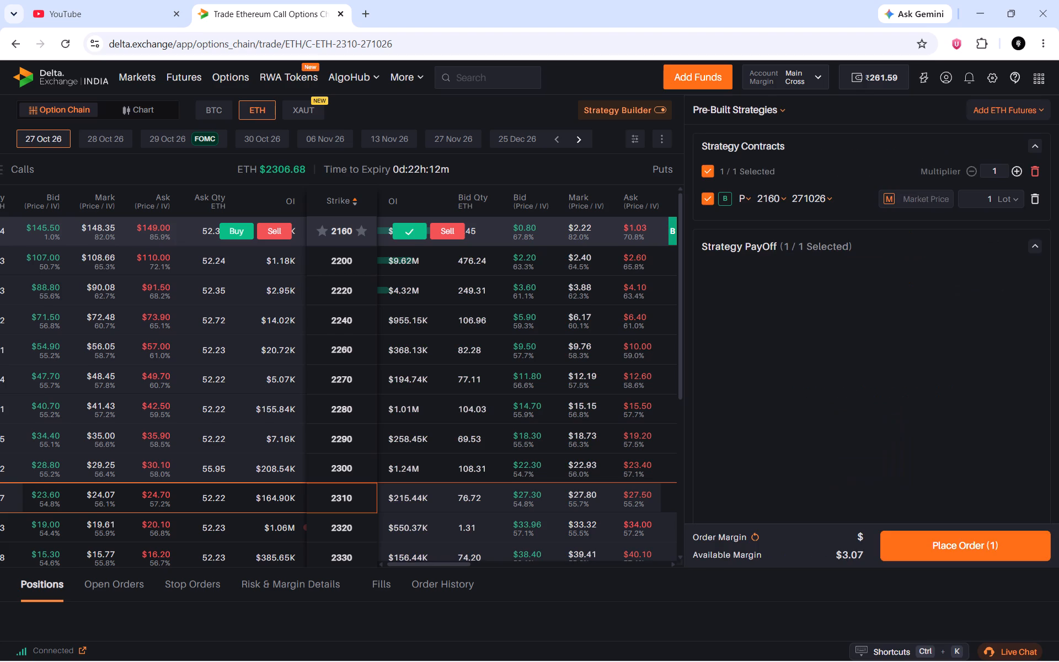
{"action": "scroll", "coordinate": [370, 293], "scroll_direction": "down", "scroll_amount": 6}
{"action": "scroll", "coordinate": [498, 220], "scroll_direction": "down", "scroll_amount": 9}
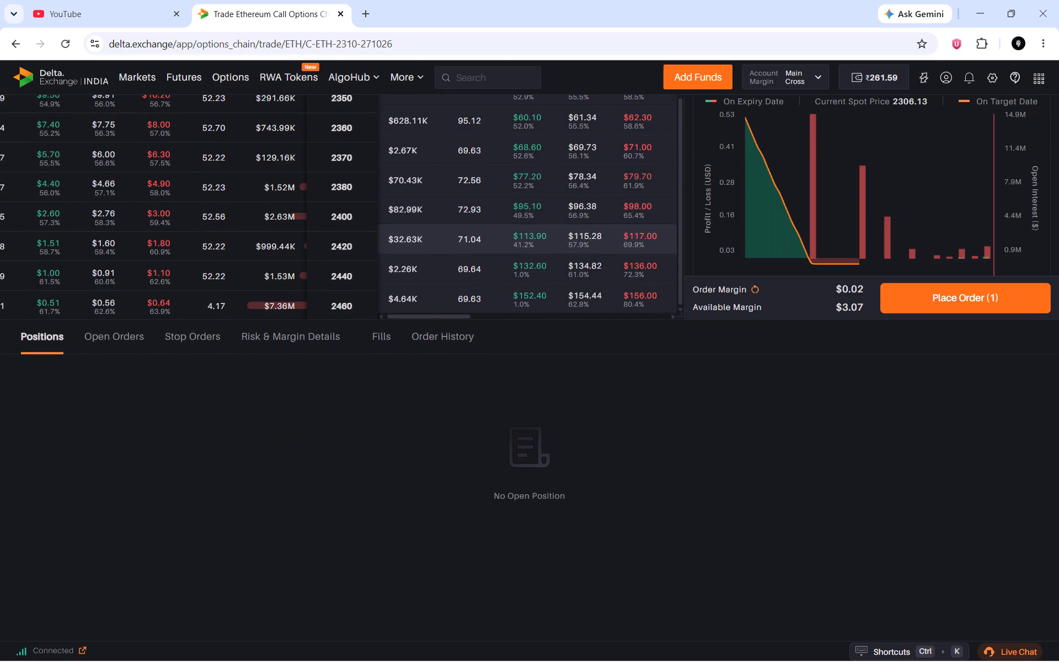
{"action": "left_click", "coordinate": [232, 305]}
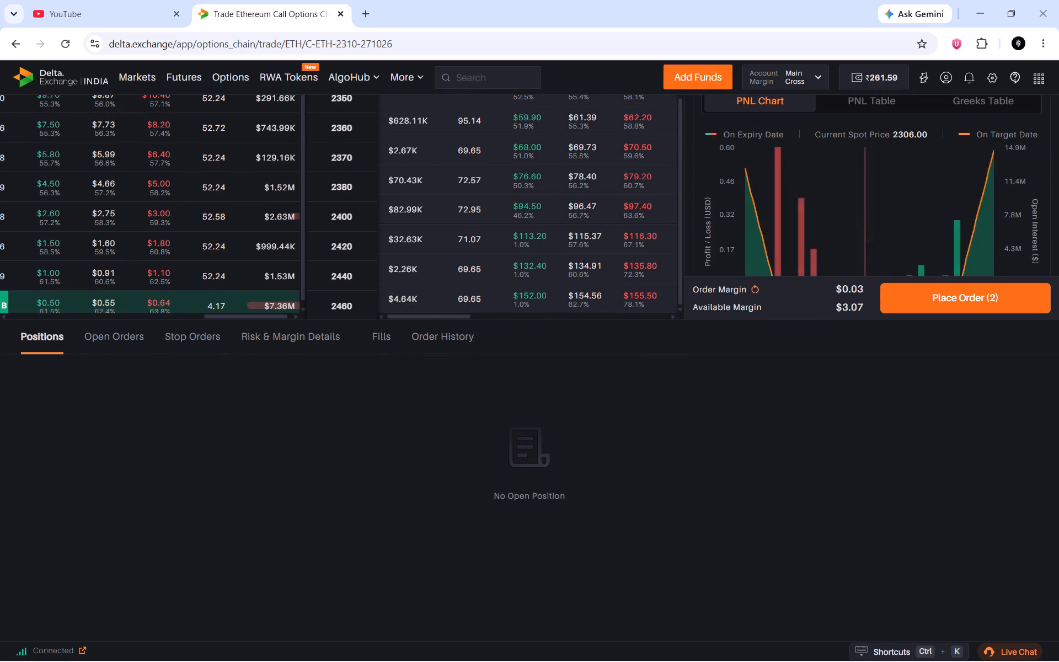
{"action": "scroll", "coordinate": [1058, 151], "scroll_direction": "up", "scroll_amount": 6}
{"action": "scroll", "coordinate": [950, 346], "scroll_direction": "down", "scroll_amount": 1}
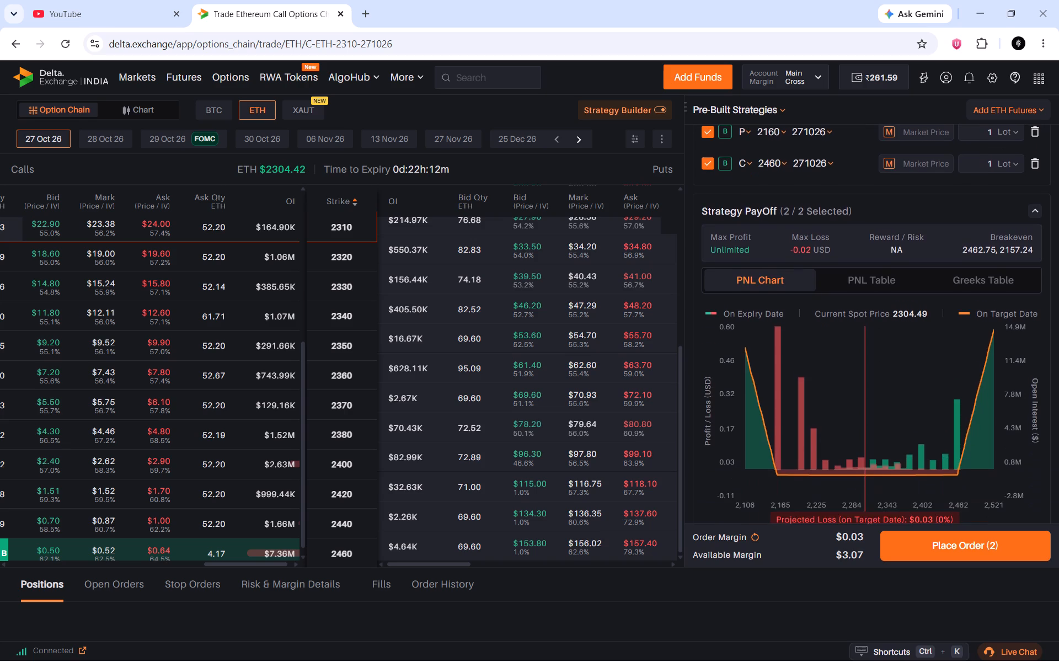
{"action": "scroll", "coordinate": [950, 346], "scroll_direction": "down", "scroll_amount": 1}
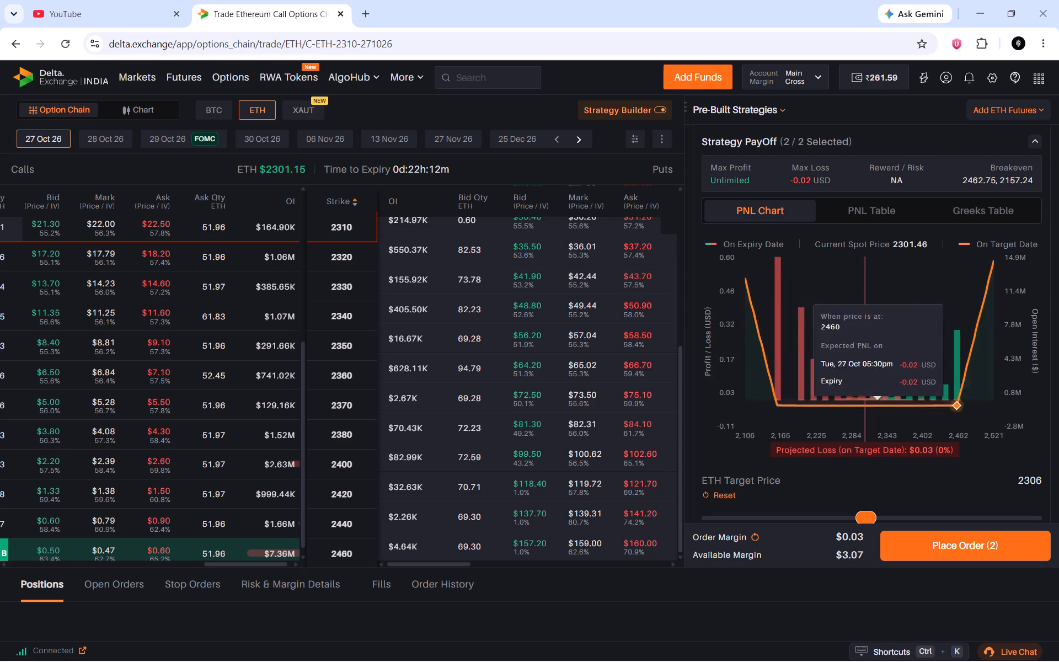
{"action": "scroll", "coordinate": [1058, 254], "scroll_direction": "up", "scroll_amount": 2}
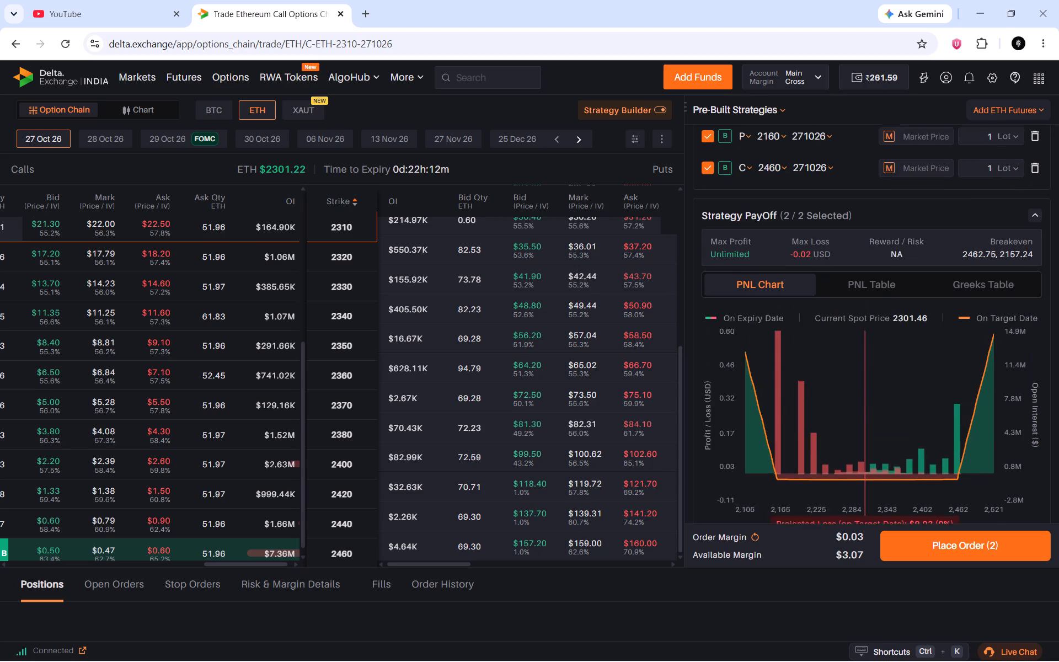
{"action": "scroll", "coordinate": [1058, 254], "scroll_direction": "up", "scroll_amount": 3}
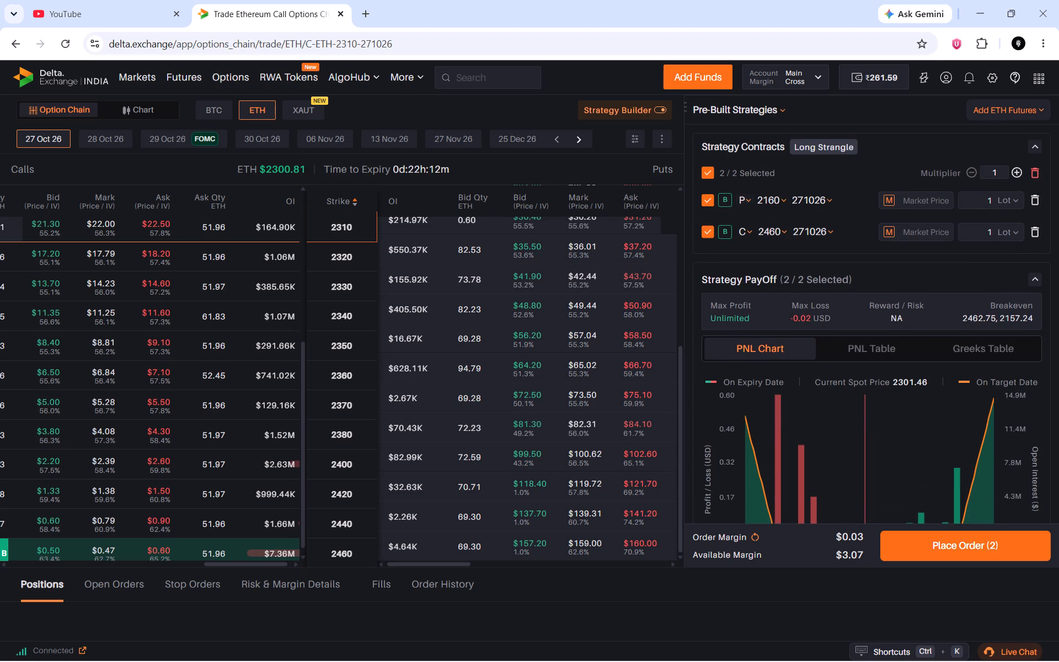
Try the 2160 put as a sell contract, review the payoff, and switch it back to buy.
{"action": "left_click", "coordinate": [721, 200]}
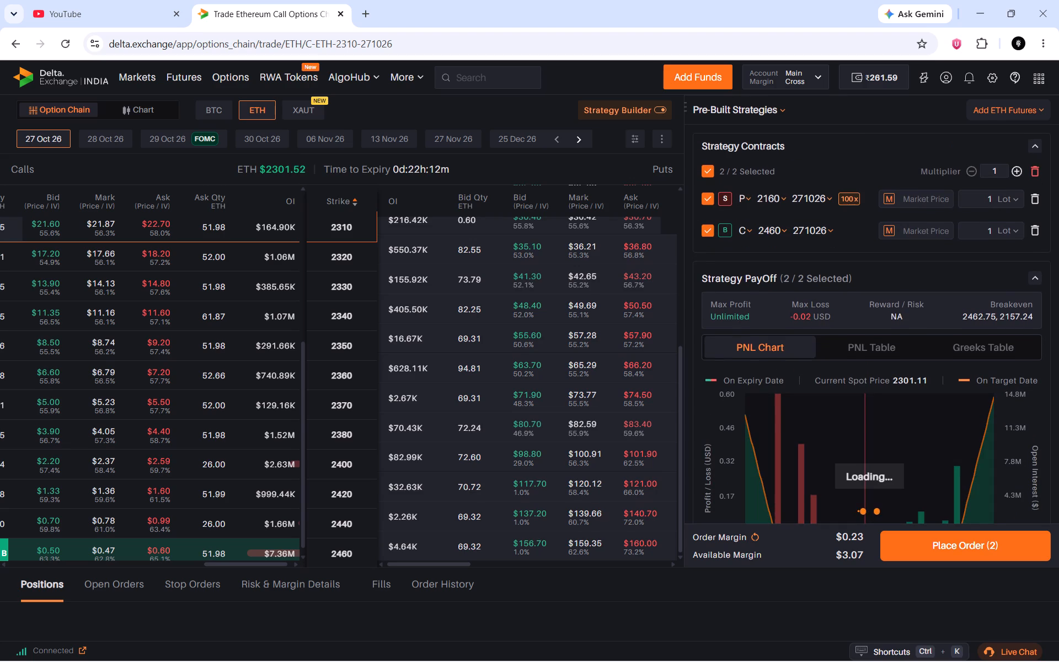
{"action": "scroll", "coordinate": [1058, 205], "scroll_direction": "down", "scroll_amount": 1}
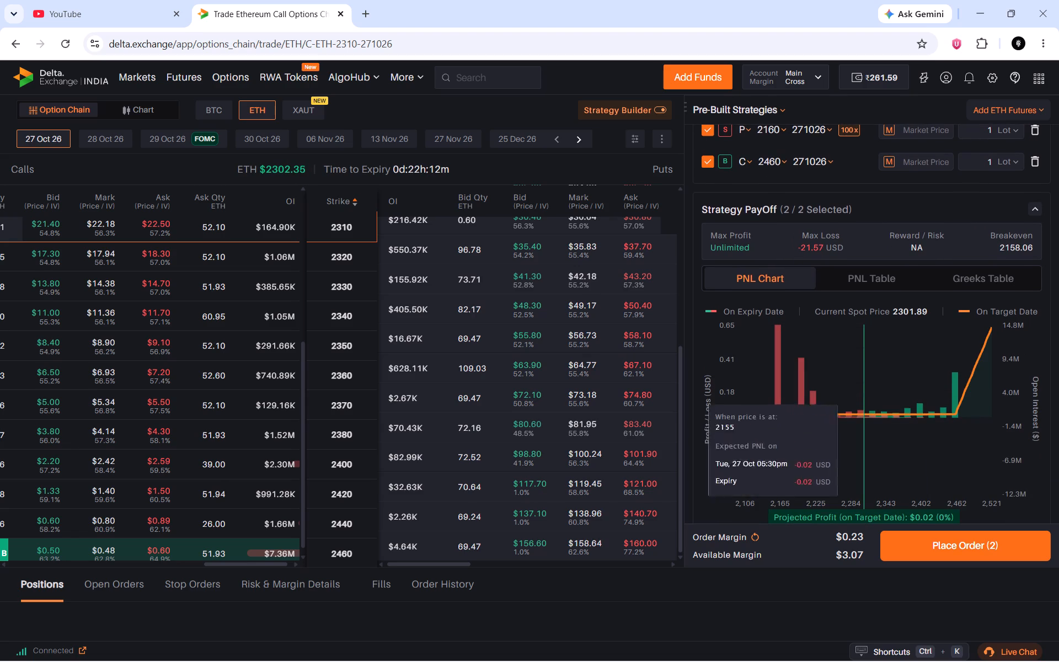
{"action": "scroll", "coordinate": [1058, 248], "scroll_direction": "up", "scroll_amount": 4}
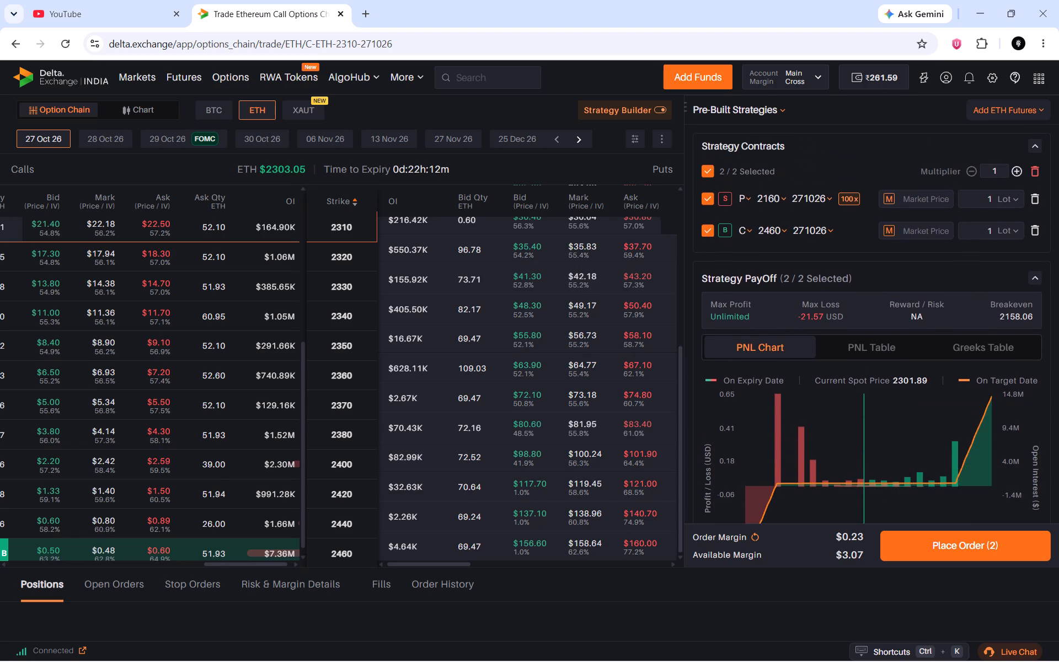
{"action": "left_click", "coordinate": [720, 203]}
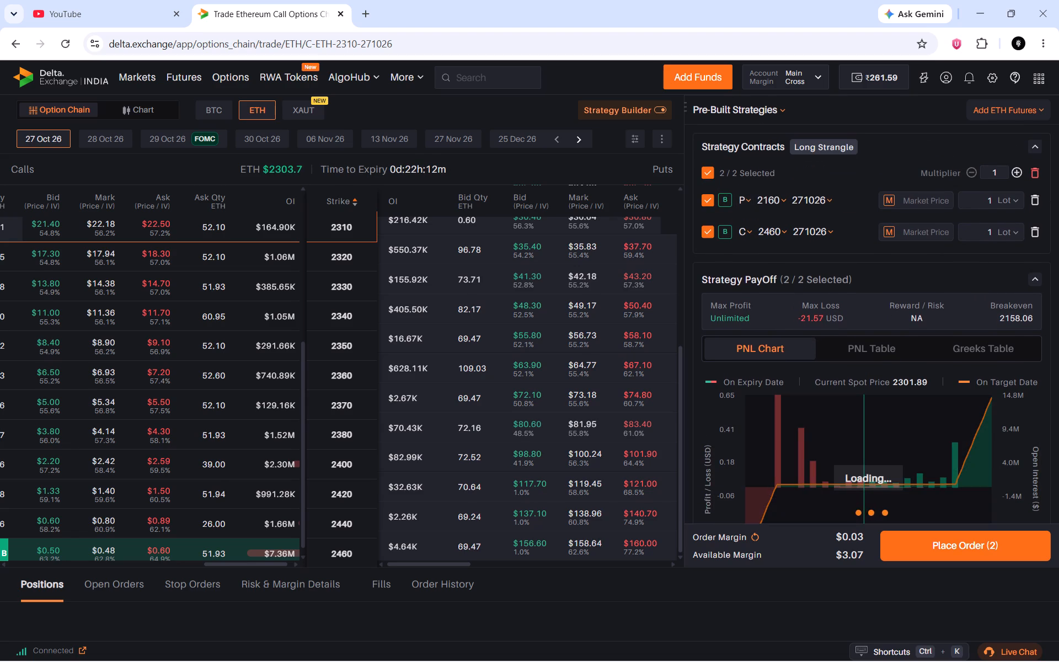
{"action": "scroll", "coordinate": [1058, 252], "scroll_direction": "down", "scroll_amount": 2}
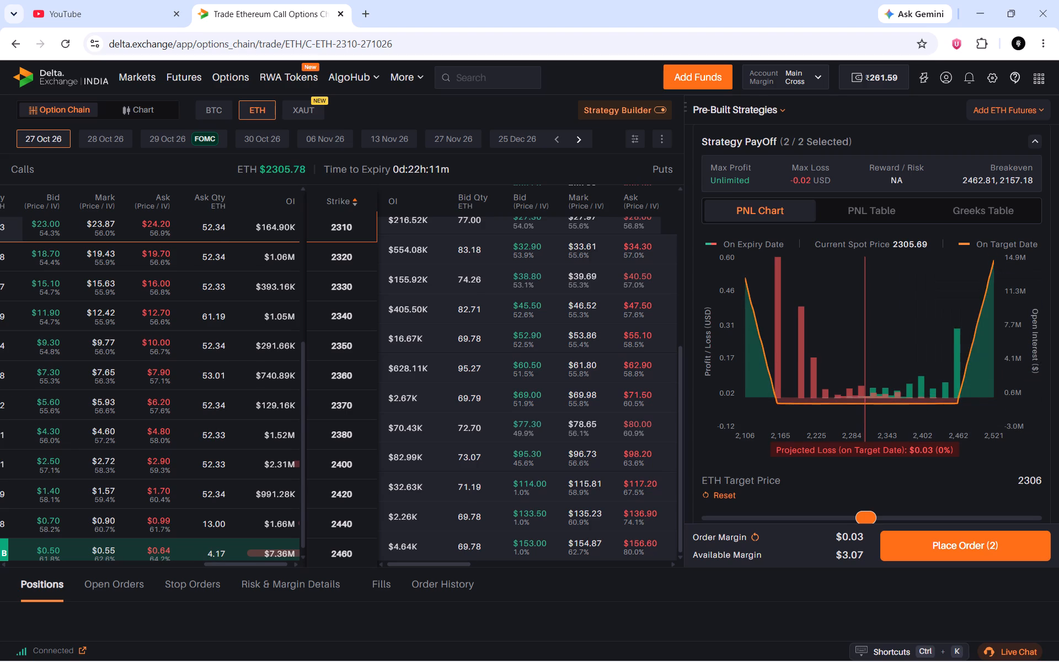
Examine the lower ETH strikes around the 2160 put in the option chain and the long strangle's payoff.
{"action": "scroll", "coordinate": [1058, 241], "scroll_direction": "up", "scroll_amount": 6}
{"action": "scroll", "coordinate": [499, 342], "scroll_direction": "up", "scroll_amount": 3}
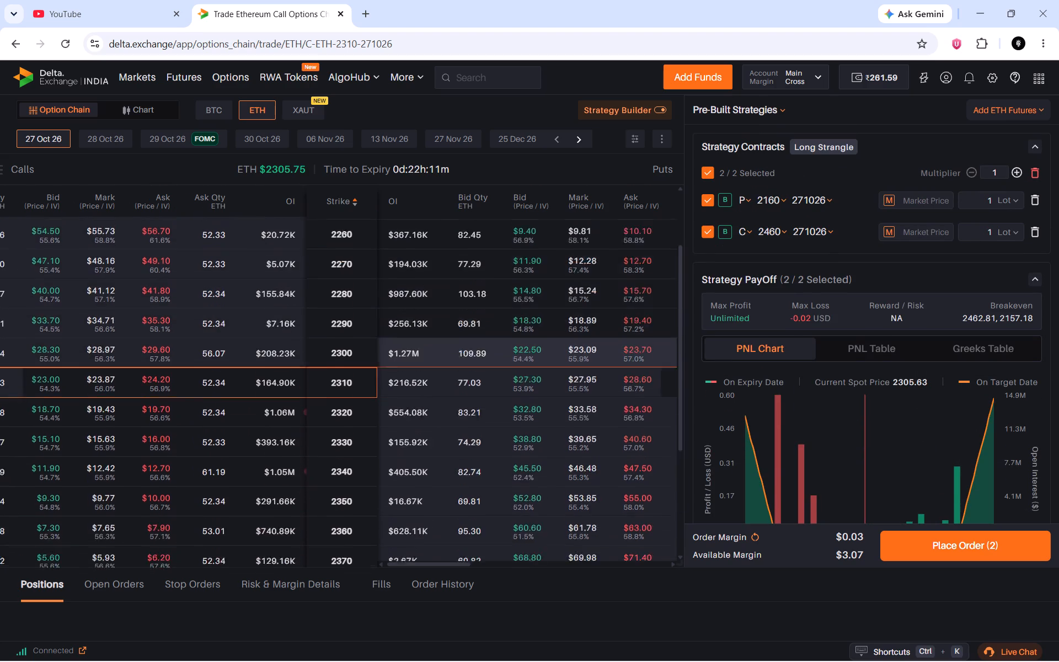
{"action": "scroll", "coordinate": [499, 342], "scroll_direction": "up", "scroll_amount": 7}
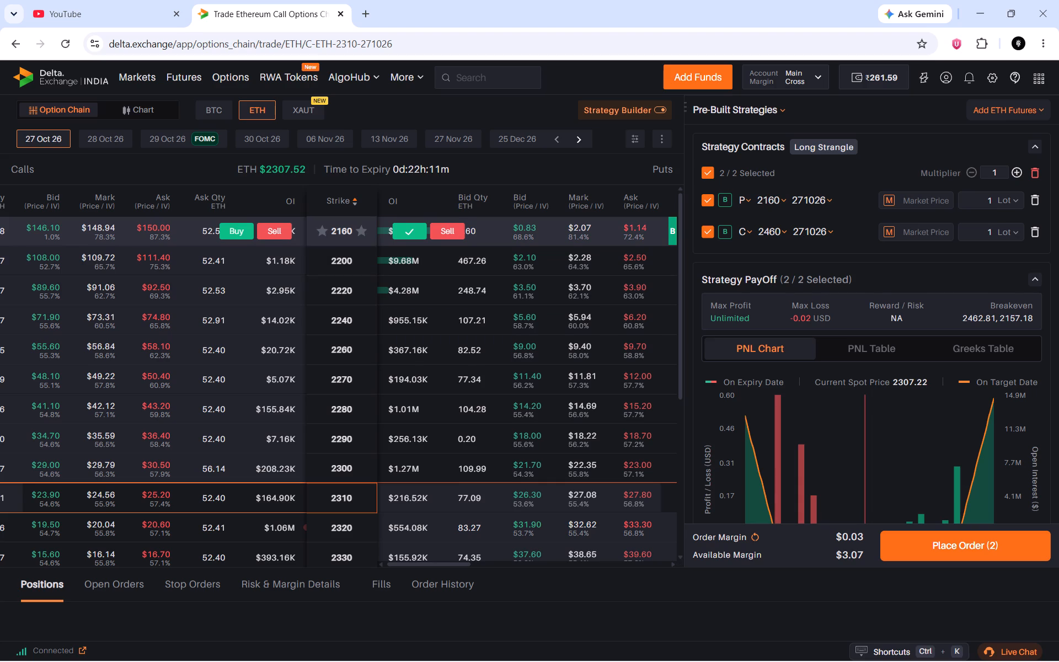
{"action": "scroll", "coordinate": [959, 389], "scroll_direction": "down", "scroll_amount": 1}
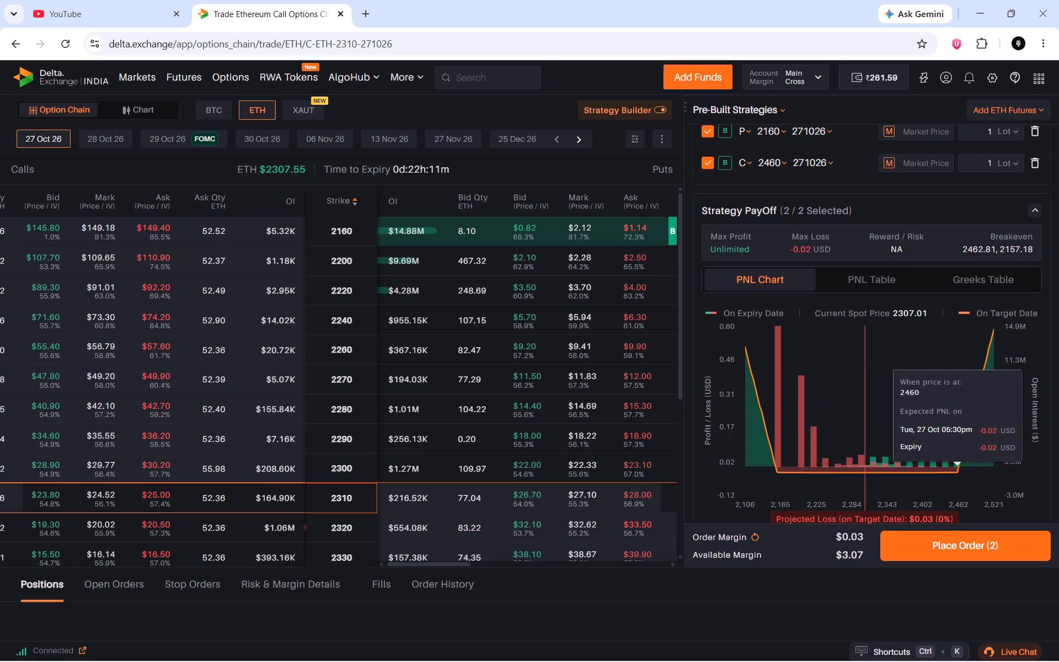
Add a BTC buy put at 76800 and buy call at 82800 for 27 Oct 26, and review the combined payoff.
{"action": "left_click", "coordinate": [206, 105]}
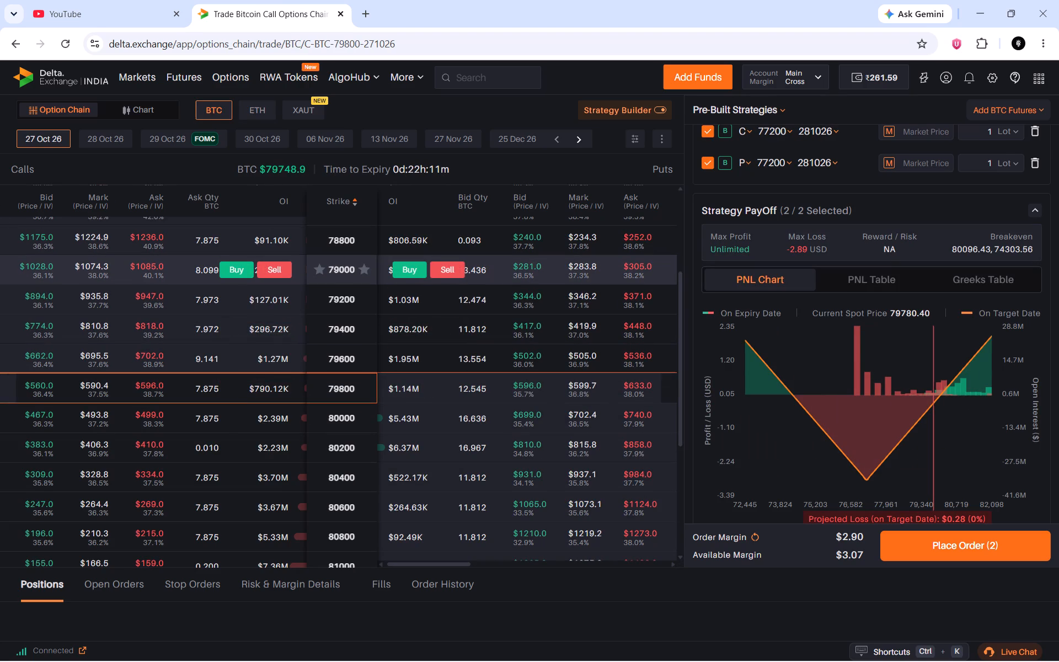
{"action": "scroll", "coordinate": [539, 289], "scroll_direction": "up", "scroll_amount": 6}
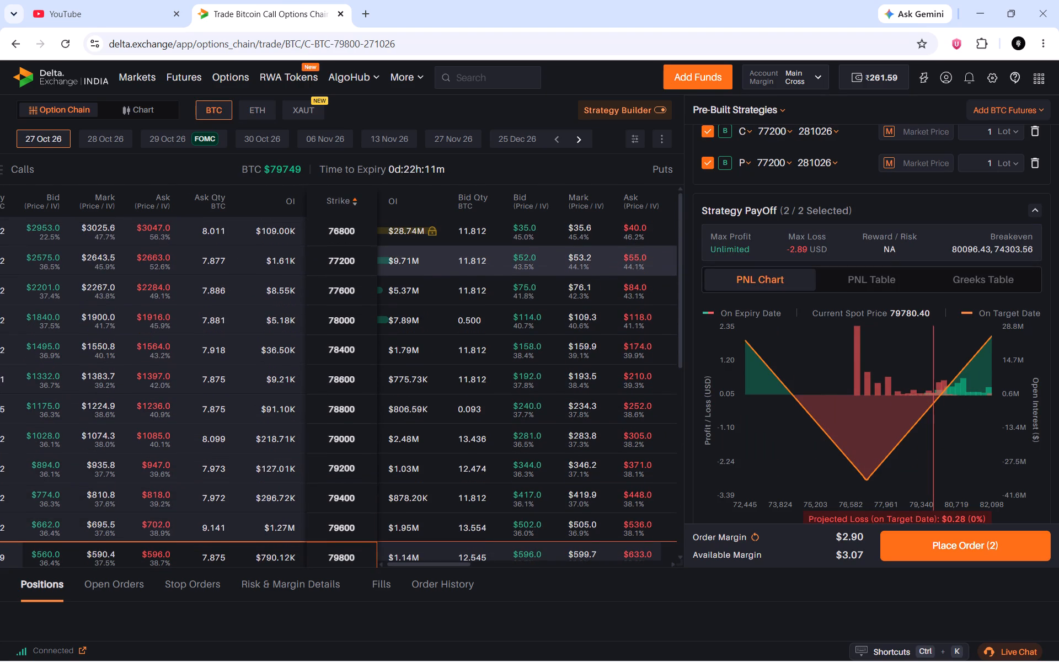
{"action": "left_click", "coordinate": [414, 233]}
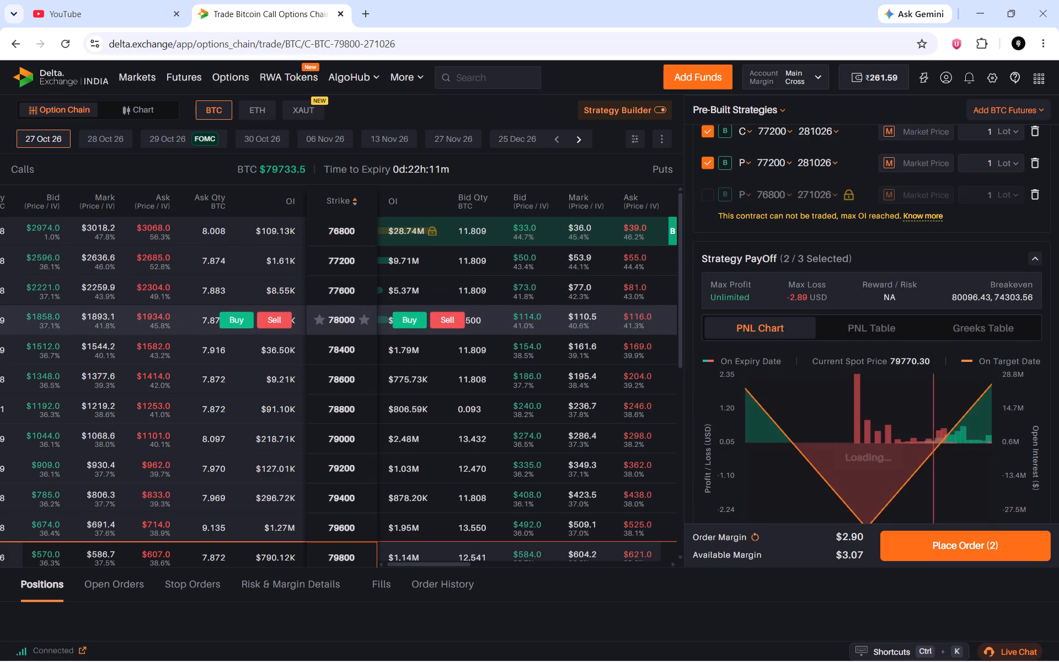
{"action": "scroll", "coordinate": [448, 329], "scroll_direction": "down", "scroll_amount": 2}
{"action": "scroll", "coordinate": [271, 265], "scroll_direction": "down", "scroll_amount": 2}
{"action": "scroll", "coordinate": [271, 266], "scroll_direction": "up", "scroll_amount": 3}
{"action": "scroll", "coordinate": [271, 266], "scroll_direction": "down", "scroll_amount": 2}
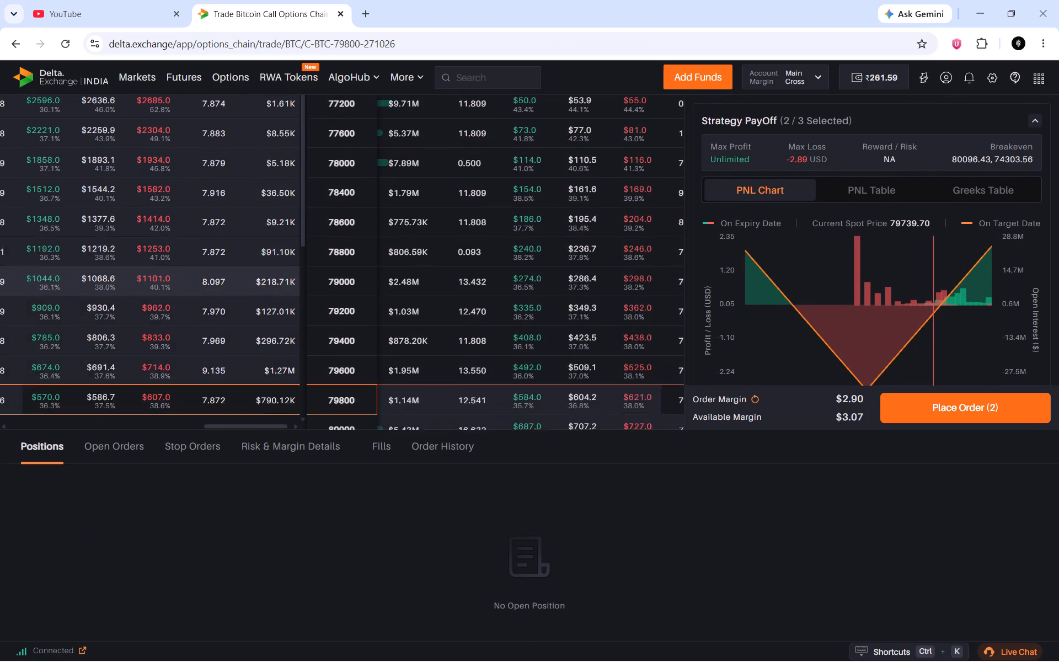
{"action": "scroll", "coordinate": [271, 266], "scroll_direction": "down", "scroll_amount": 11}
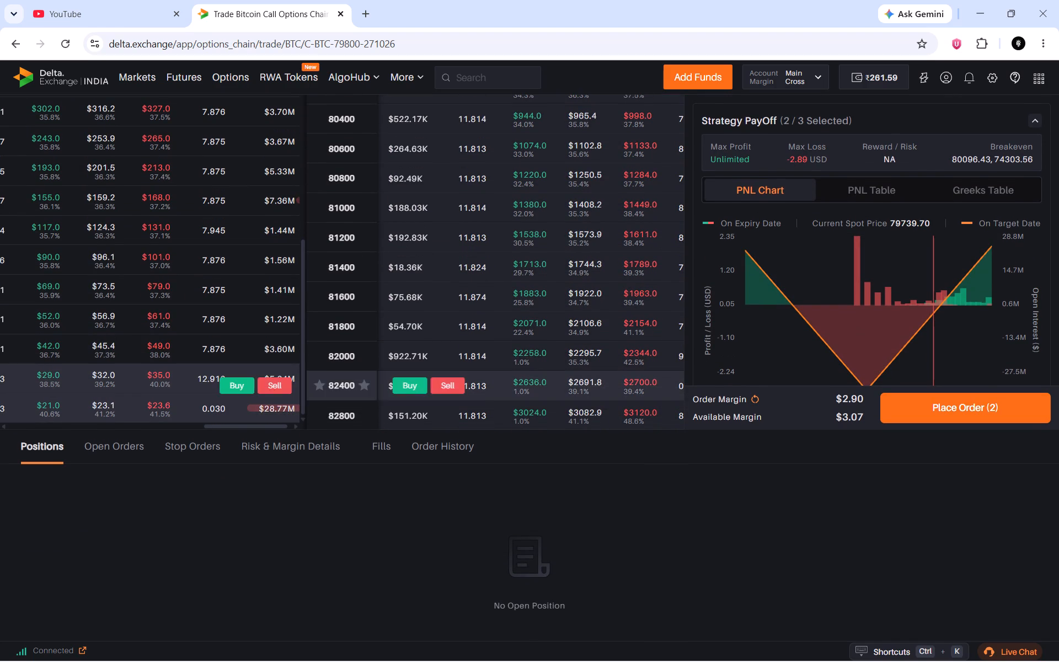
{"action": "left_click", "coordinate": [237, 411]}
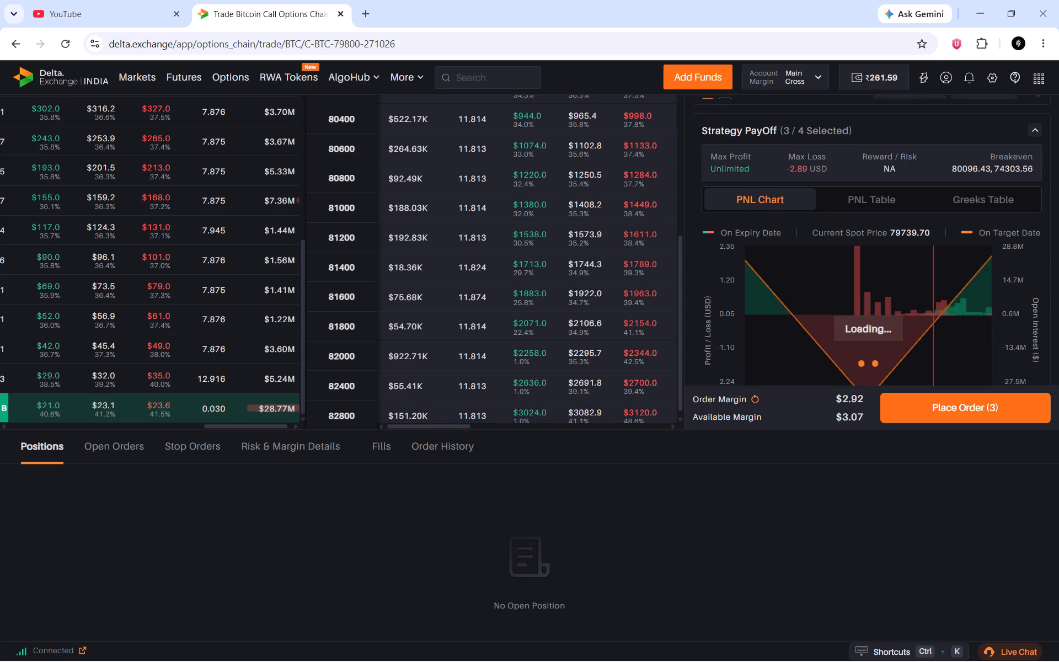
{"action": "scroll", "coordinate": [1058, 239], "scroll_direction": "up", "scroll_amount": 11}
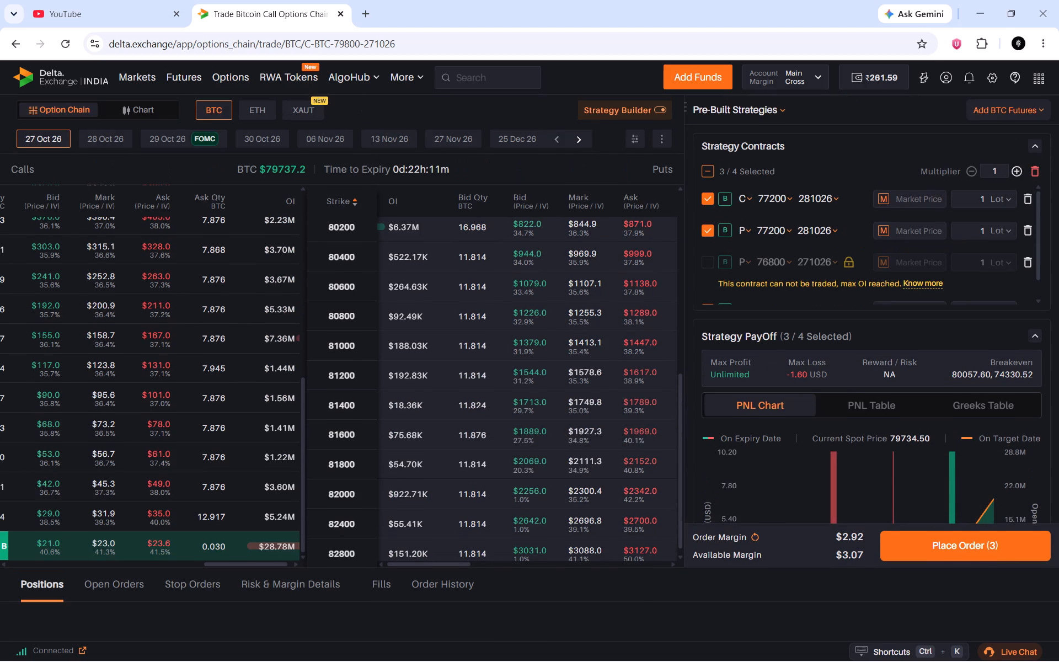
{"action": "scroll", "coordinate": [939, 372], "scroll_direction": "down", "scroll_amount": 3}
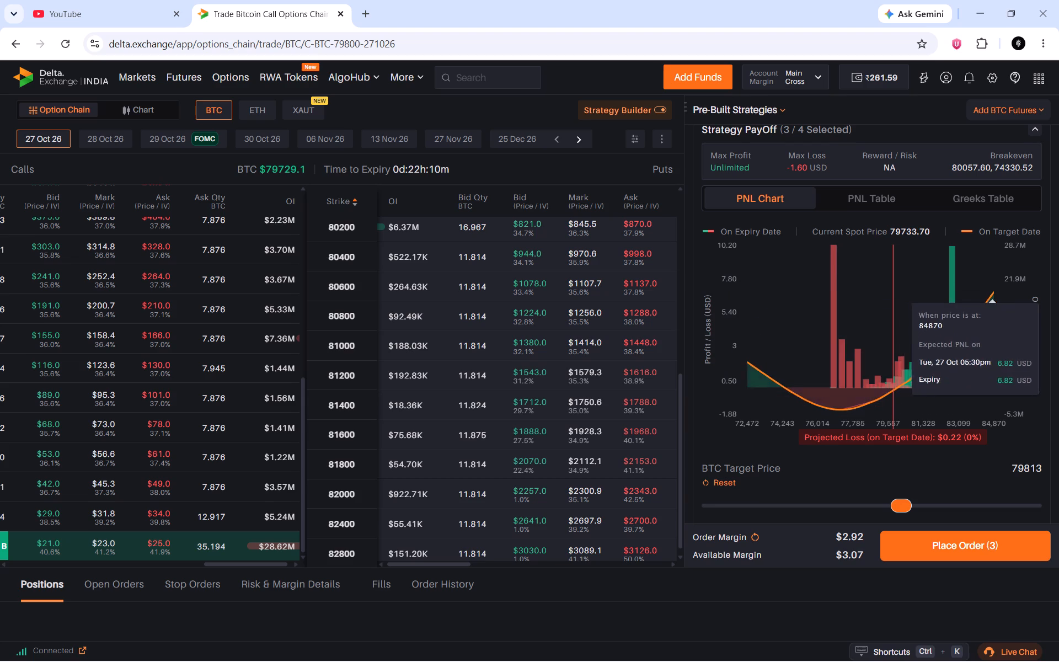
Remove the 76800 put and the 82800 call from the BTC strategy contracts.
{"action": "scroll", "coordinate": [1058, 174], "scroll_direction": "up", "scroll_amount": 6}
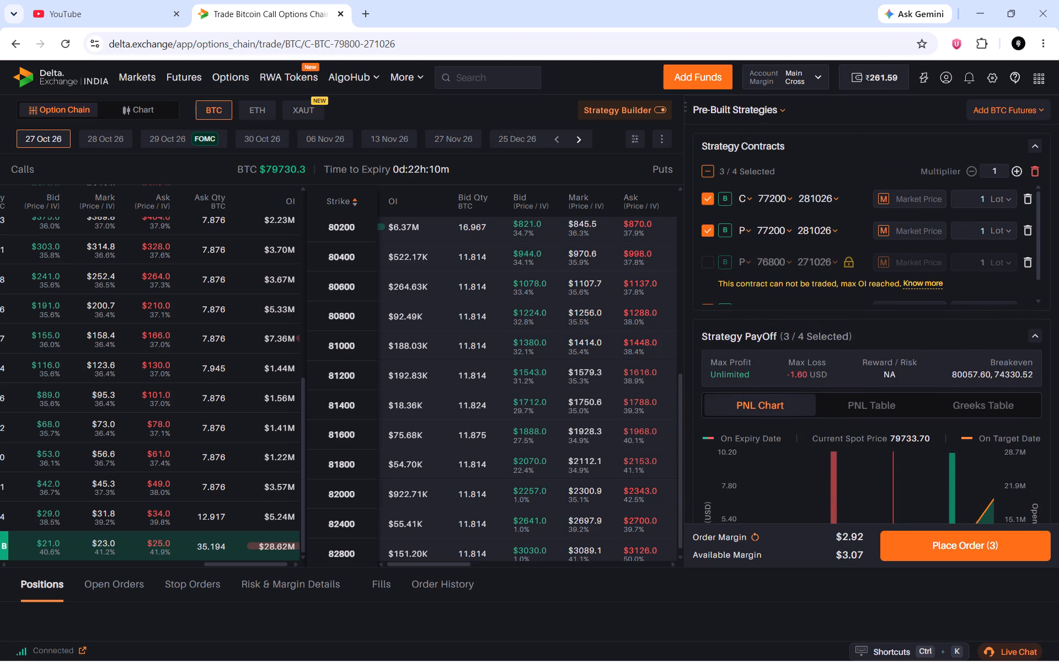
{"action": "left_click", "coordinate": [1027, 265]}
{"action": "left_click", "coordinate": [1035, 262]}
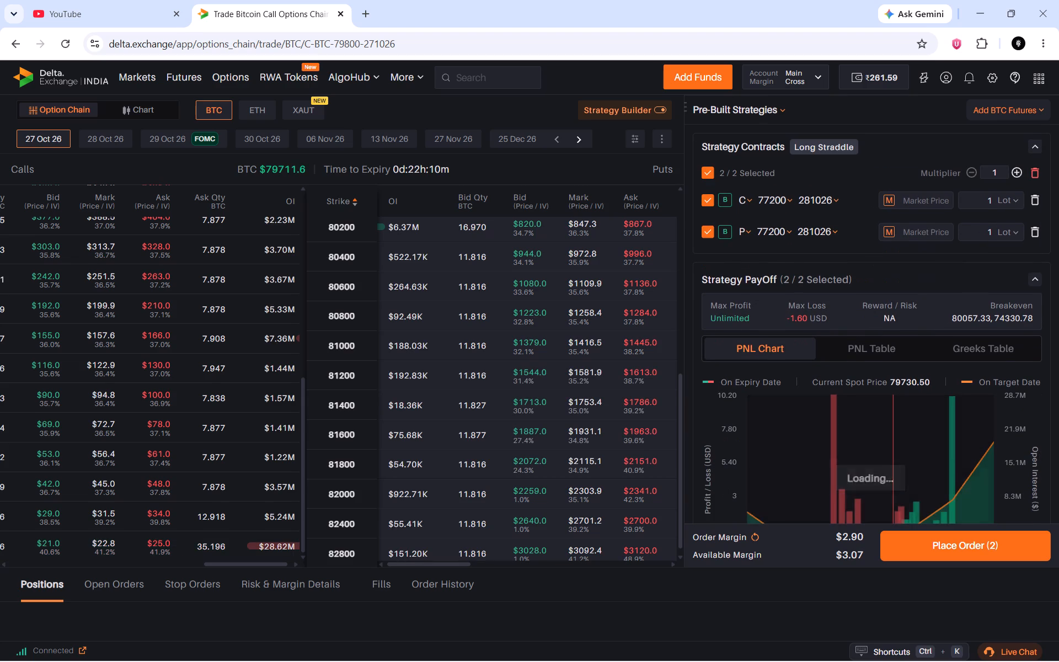
Clear the remaining 77200 call and put for 28 Oct 26 from the BTC strategy.
{"action": "scroll", "coordinate": [1058, 245], "scroll_direction": "down", "scroll_amount": 1}
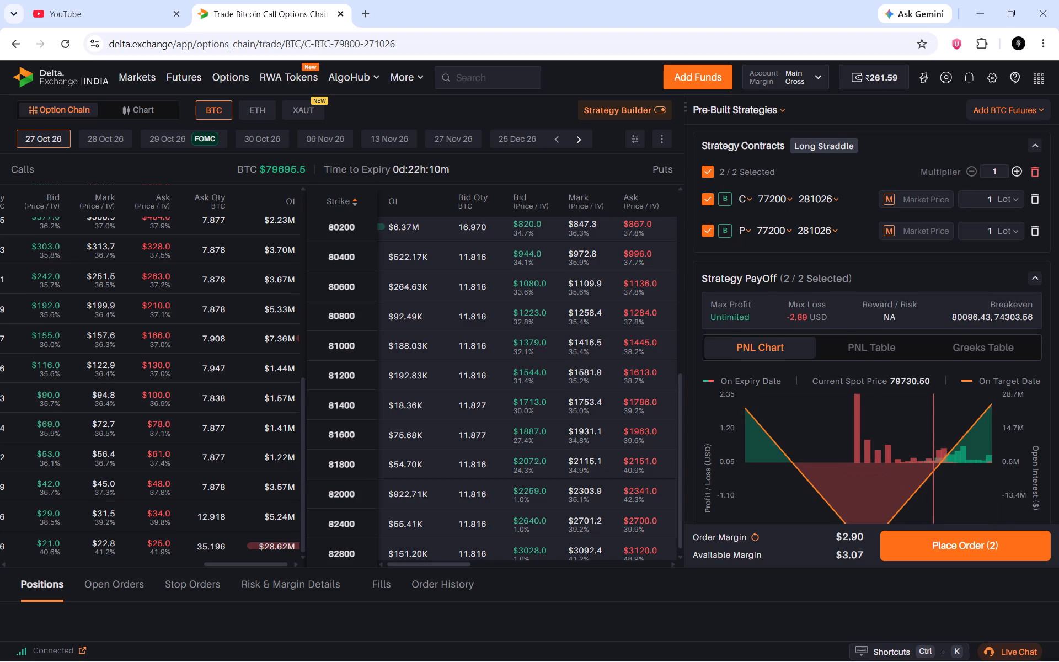
{"action": "scroll", "coordinate": [1058, 245], "scroll_direction": "up", "scroll_amount": 6}
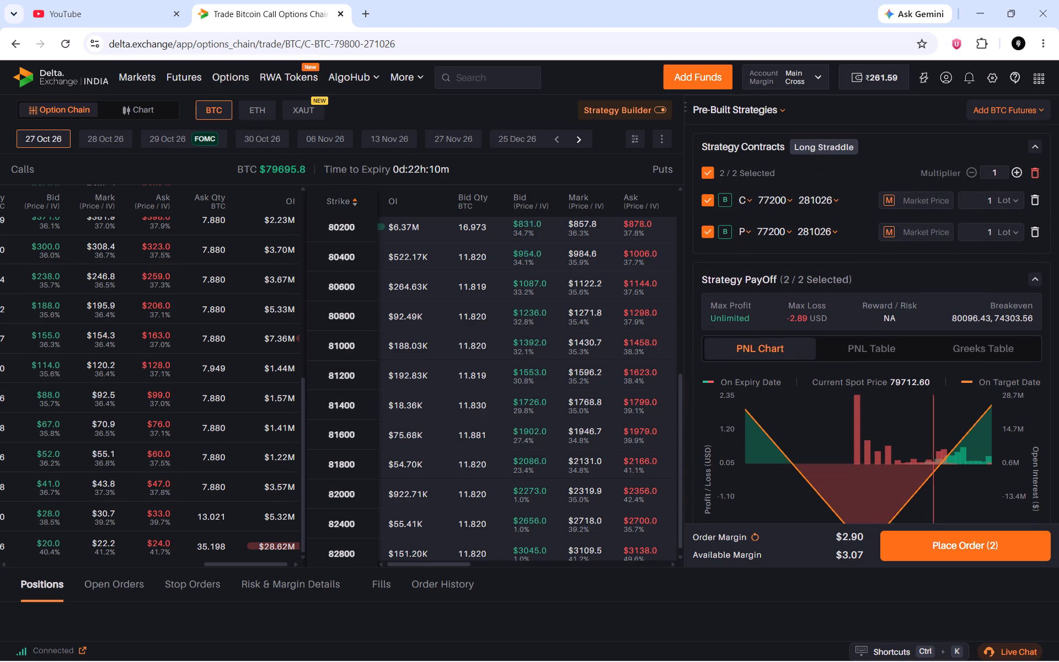
{"action": "left_click", "coordinate": [1032, 177]}
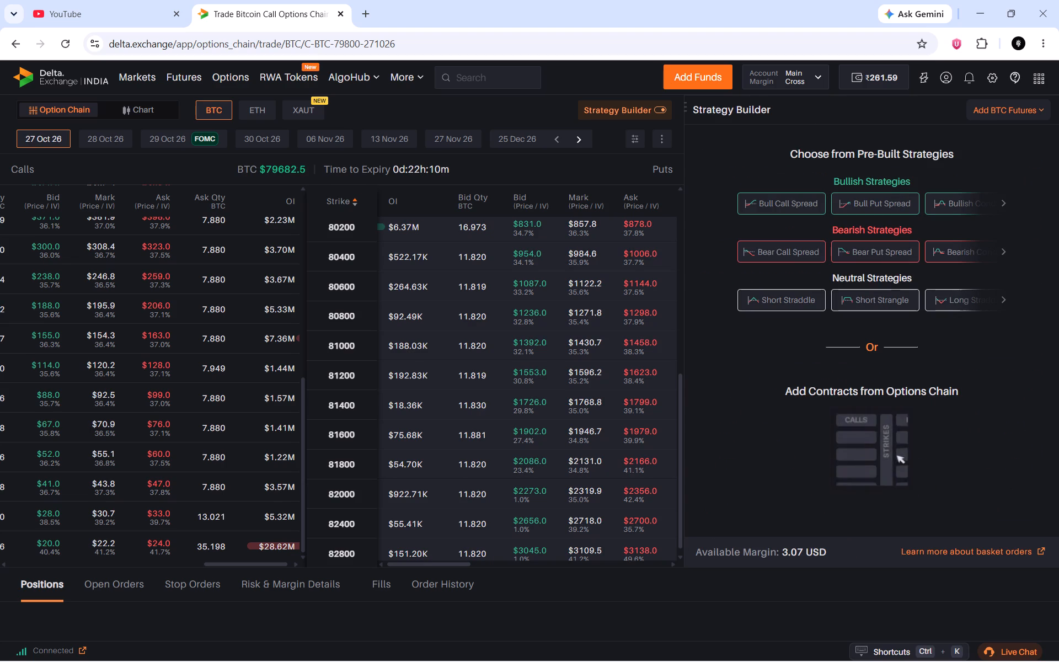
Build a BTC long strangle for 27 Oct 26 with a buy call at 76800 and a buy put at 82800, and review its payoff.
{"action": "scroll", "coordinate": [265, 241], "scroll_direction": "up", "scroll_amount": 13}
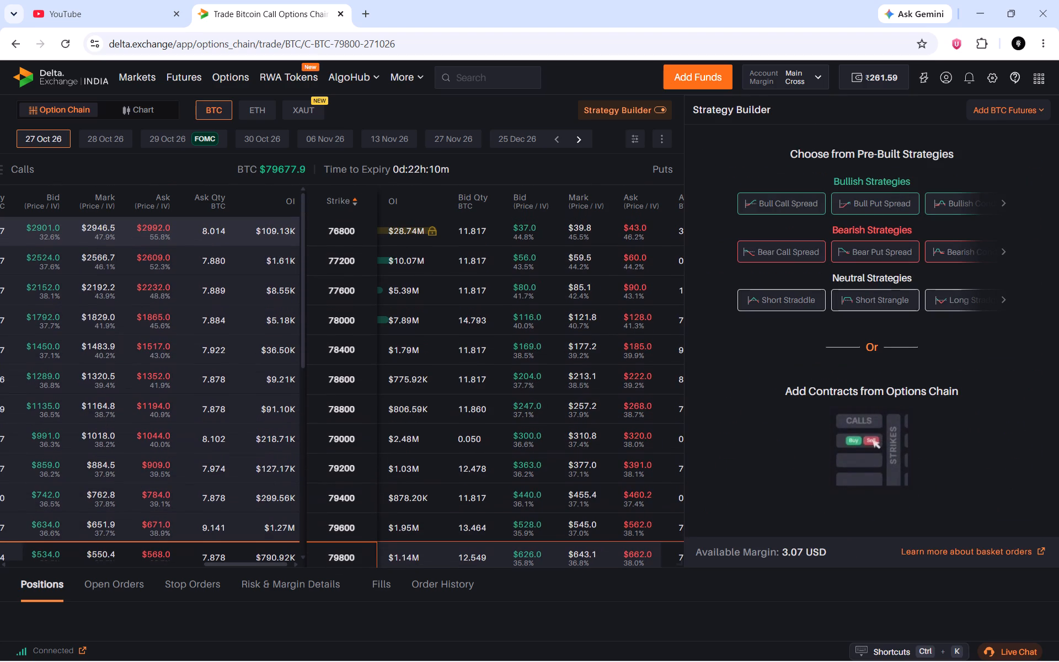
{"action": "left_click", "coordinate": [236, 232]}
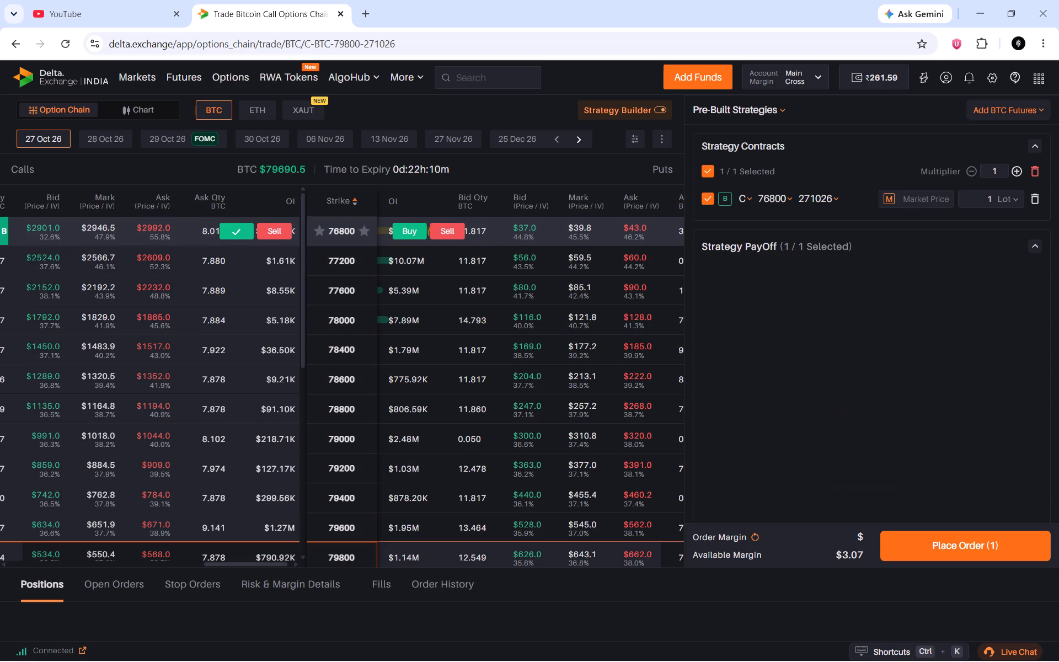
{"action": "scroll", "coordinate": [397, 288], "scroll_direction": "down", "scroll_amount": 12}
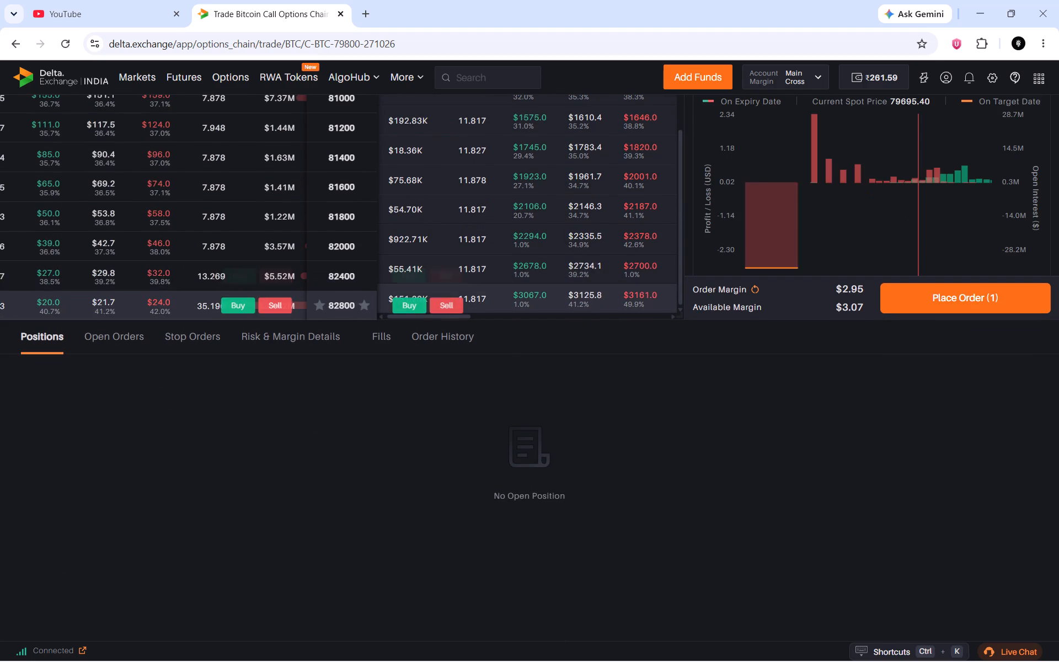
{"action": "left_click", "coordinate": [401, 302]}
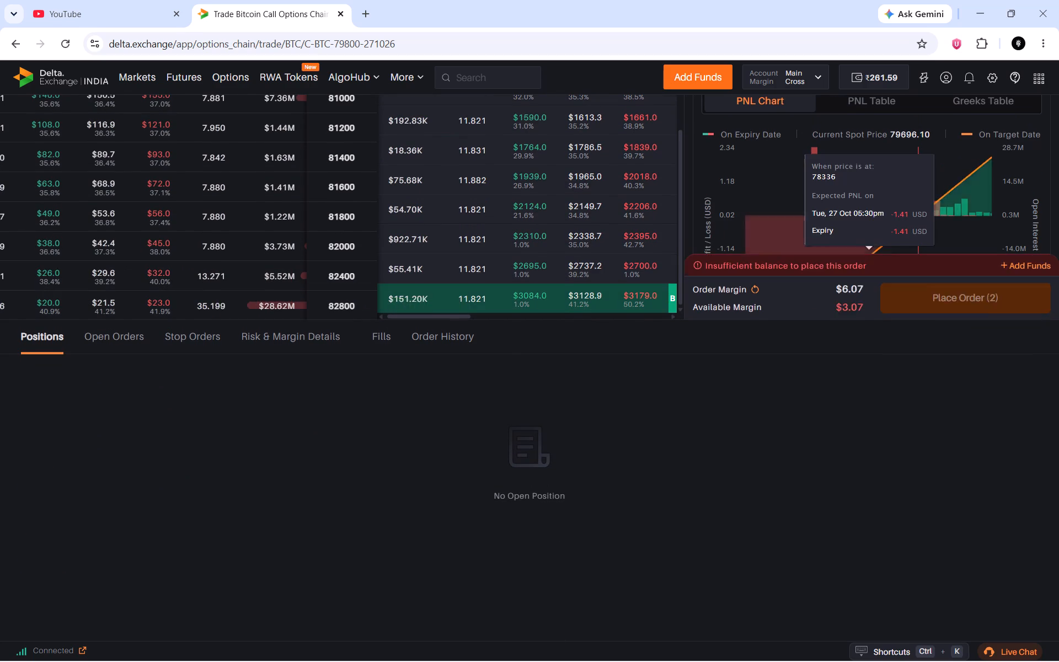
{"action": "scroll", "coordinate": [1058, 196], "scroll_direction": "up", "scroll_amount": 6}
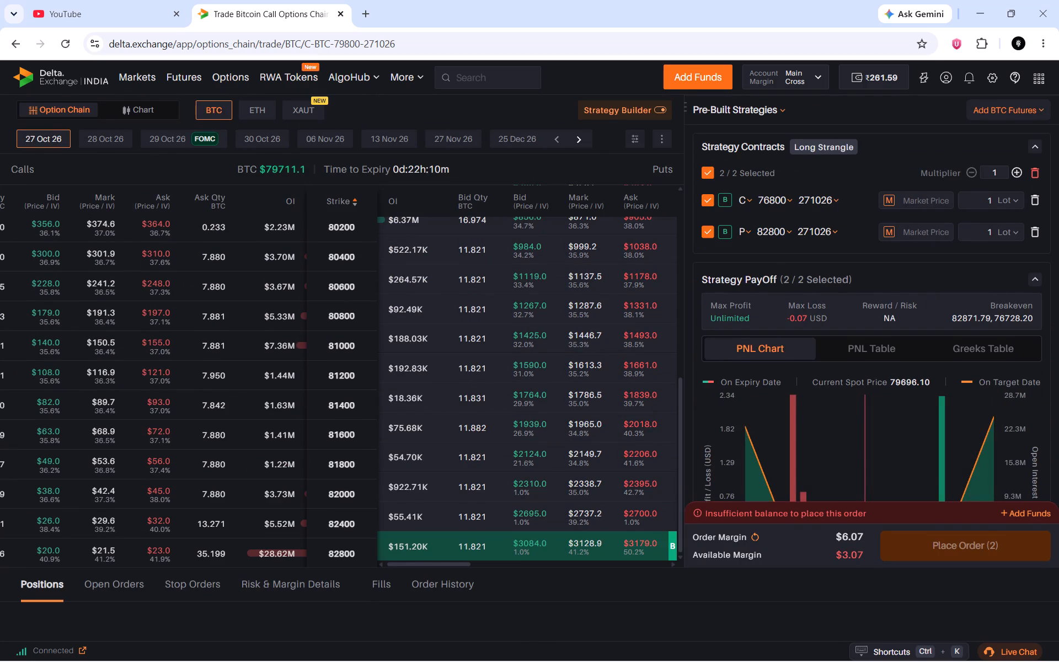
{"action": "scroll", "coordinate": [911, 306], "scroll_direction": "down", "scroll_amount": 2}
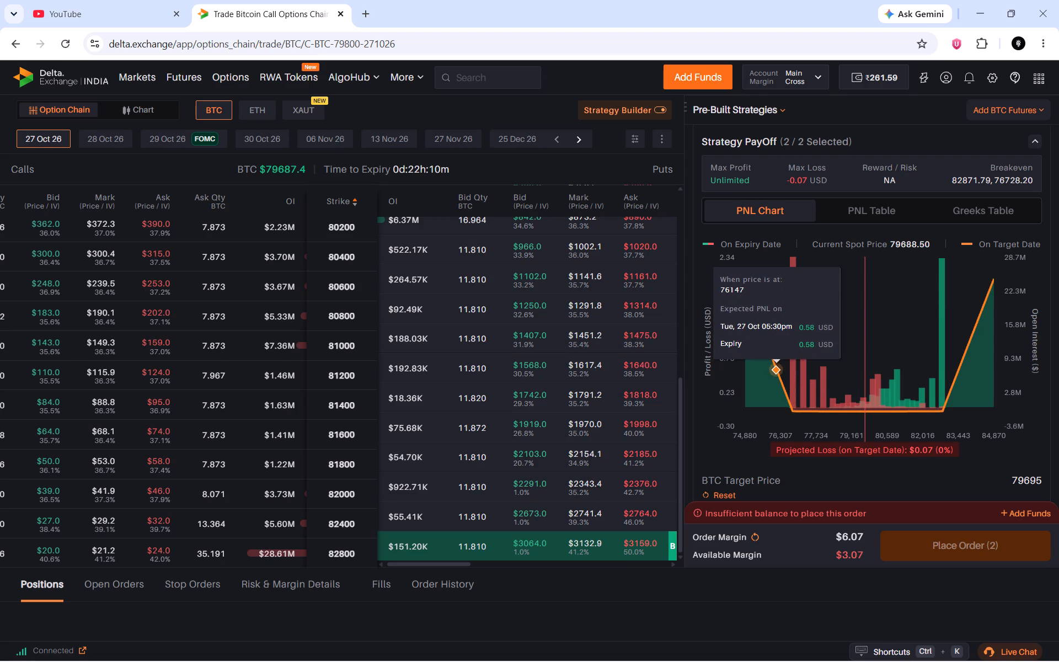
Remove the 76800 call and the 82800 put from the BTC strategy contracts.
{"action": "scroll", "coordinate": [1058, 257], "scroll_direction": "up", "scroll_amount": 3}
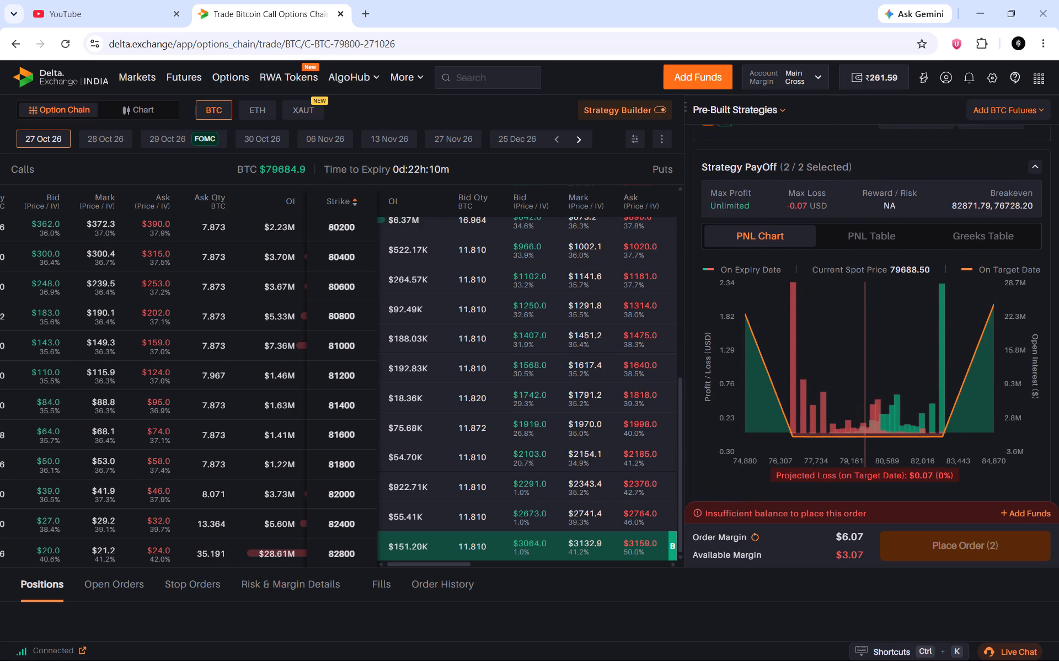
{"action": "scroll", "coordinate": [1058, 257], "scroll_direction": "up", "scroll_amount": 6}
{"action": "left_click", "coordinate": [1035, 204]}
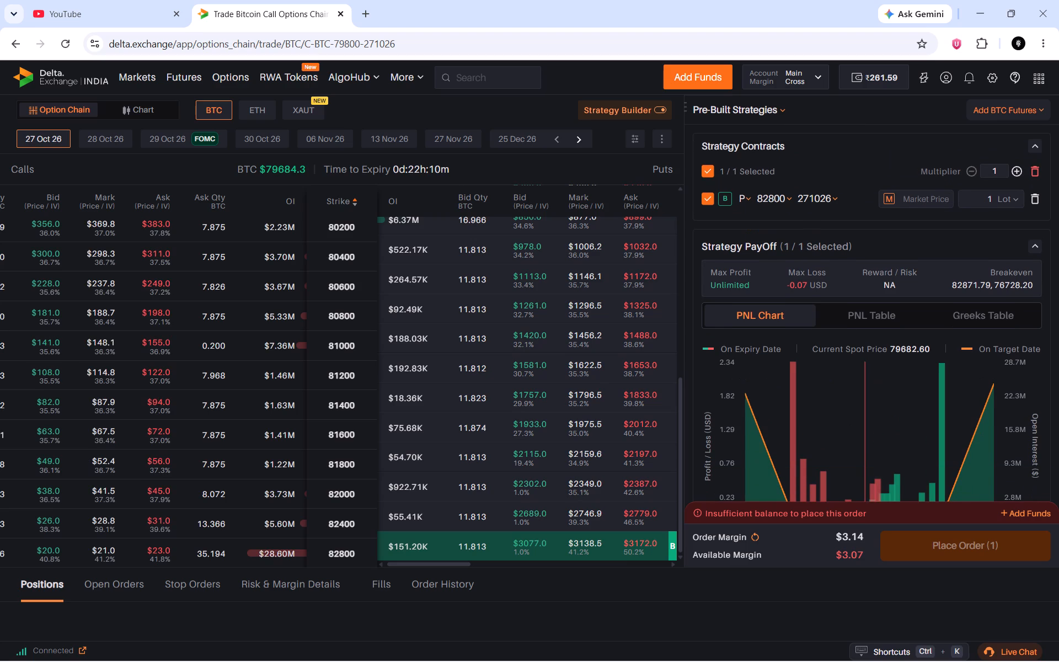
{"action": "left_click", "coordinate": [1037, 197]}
Switch to the XAUT option chain, review the 4020 long straddle's payoff, and remove its call and put.
{"action": "left_click", "coordinate": [303, 111]}
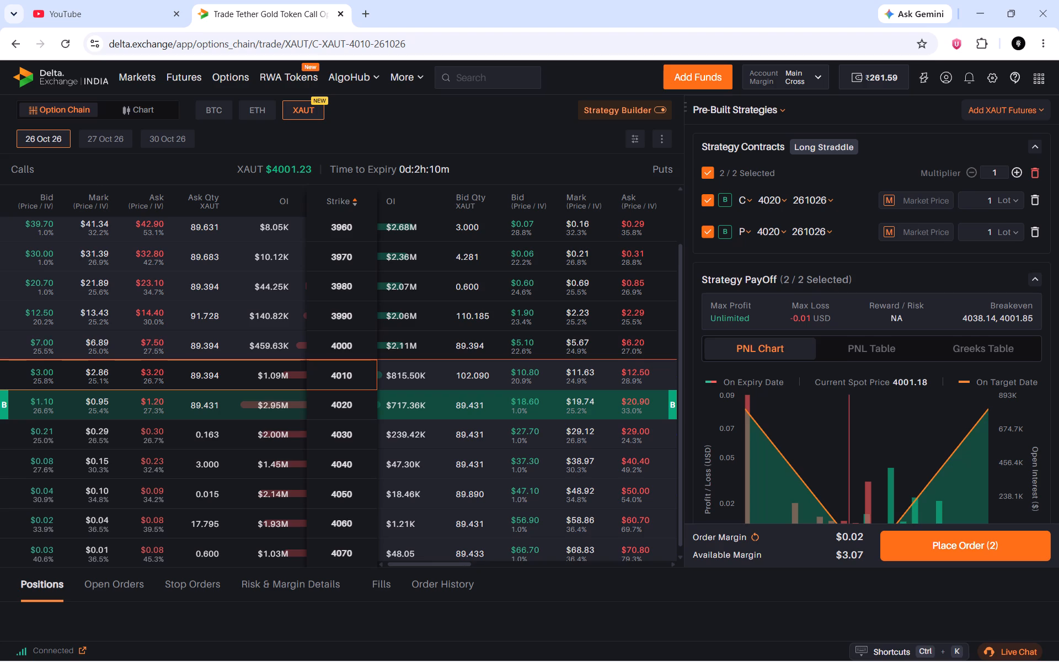
{"action": "scroll", "coordinate": [1001, 312], "scroll_direction": "down", "scroll_amount": 1}
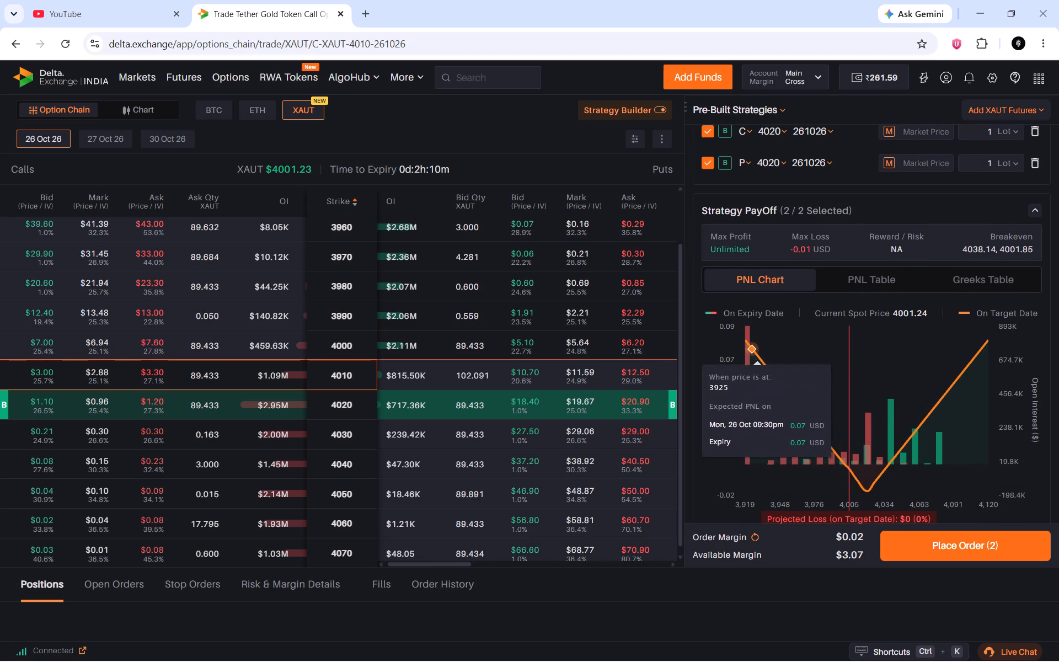
{"action": "scroll", "coordinate": [1058, 247], "scroll_direction": "up", "scroll_amount": 1}
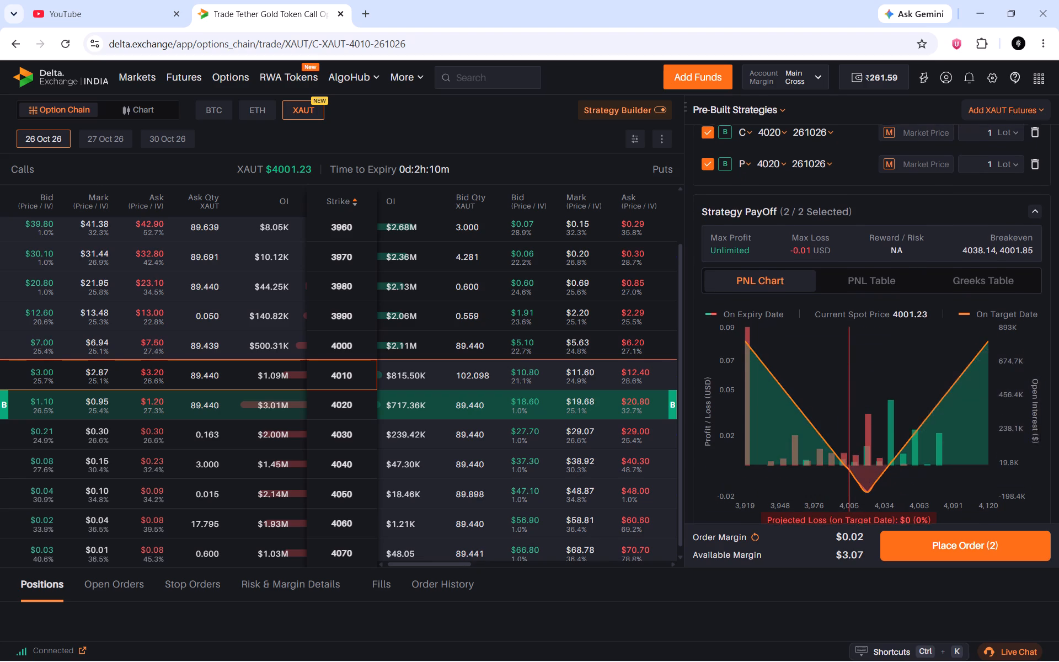
{"action": "scroll", "coordinate": [1058, 247], "scroll_direction": "up", "scroll_amount": 2}
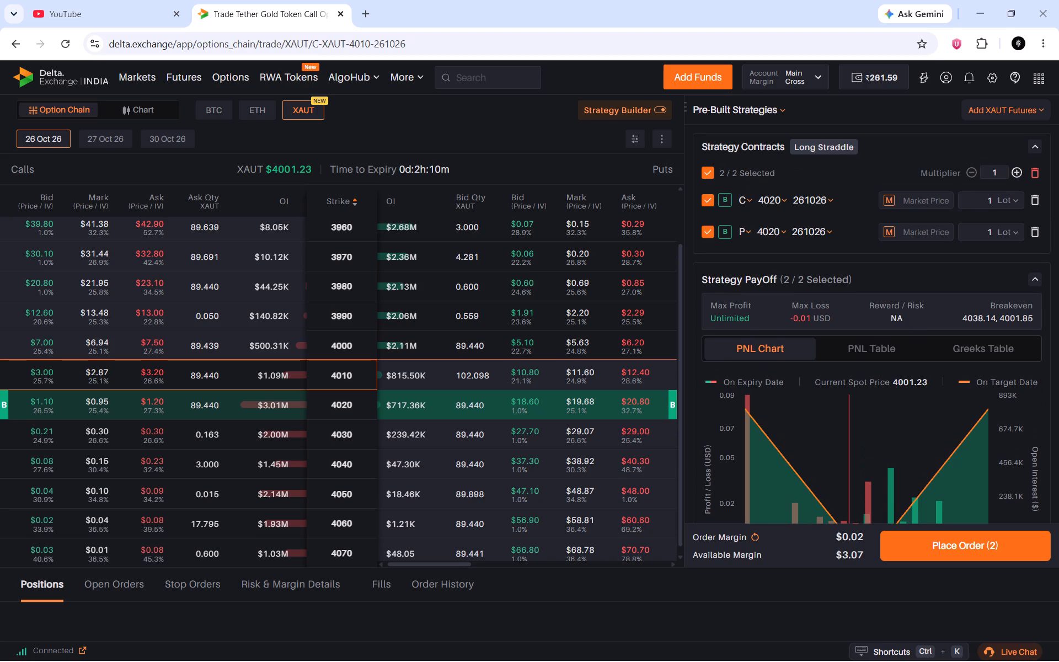
{"action": "left_click", "coordinate": [1036, 200]}
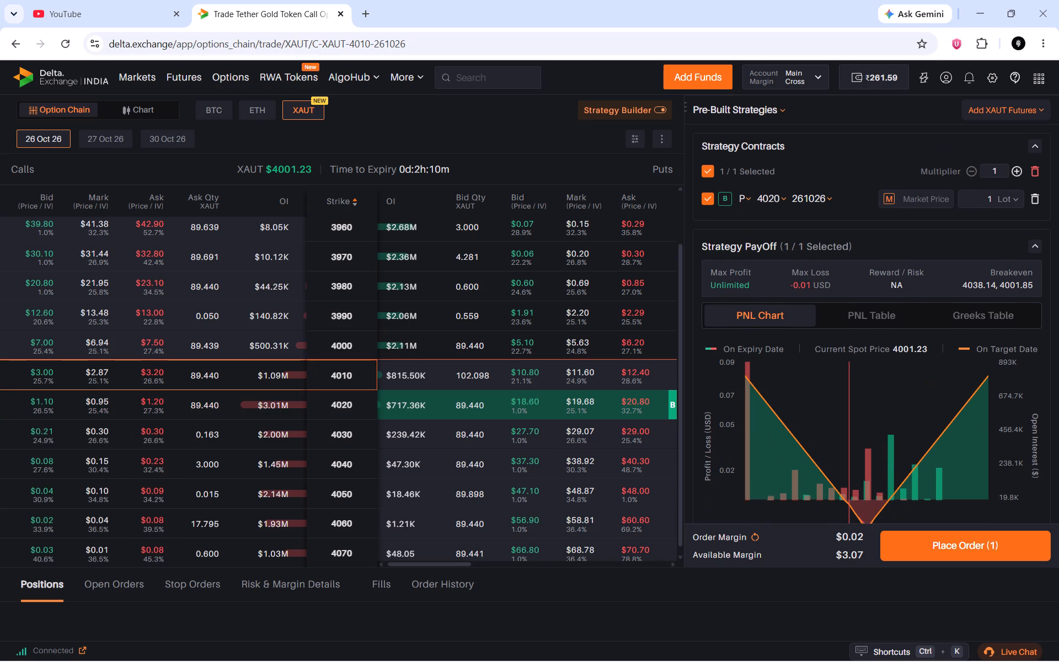
{"action": "left_click", "coordinate": [1036, 200]}
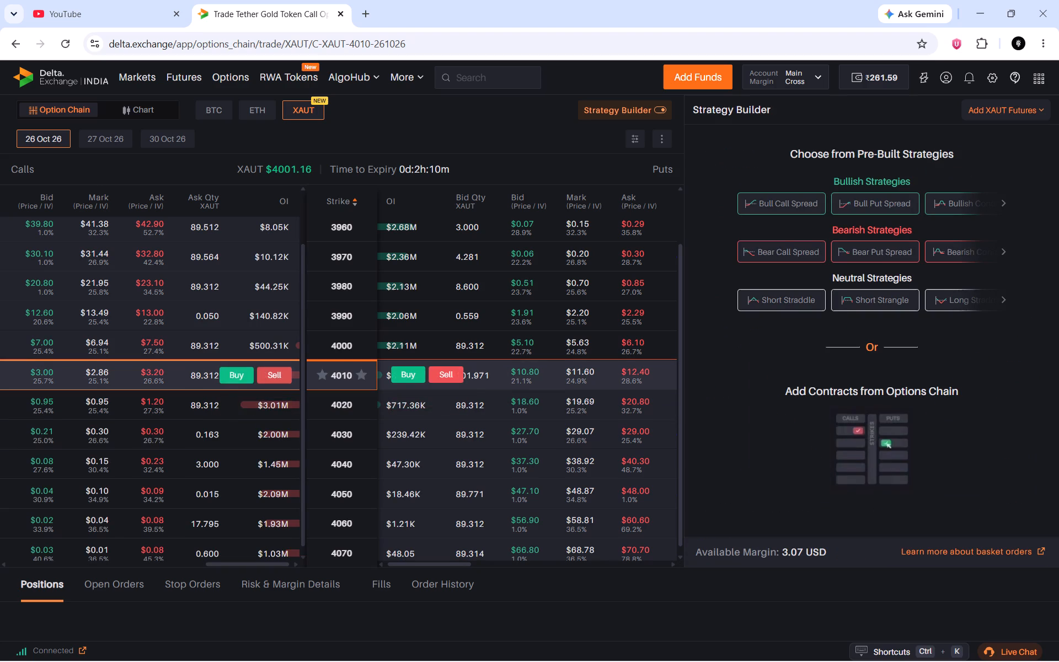
Add a buy call and a sell put at XAUT strike 4010 for 26 Oct 26, and review their payoff.
{"action": "left_click", "coordinate": [245, 372]}
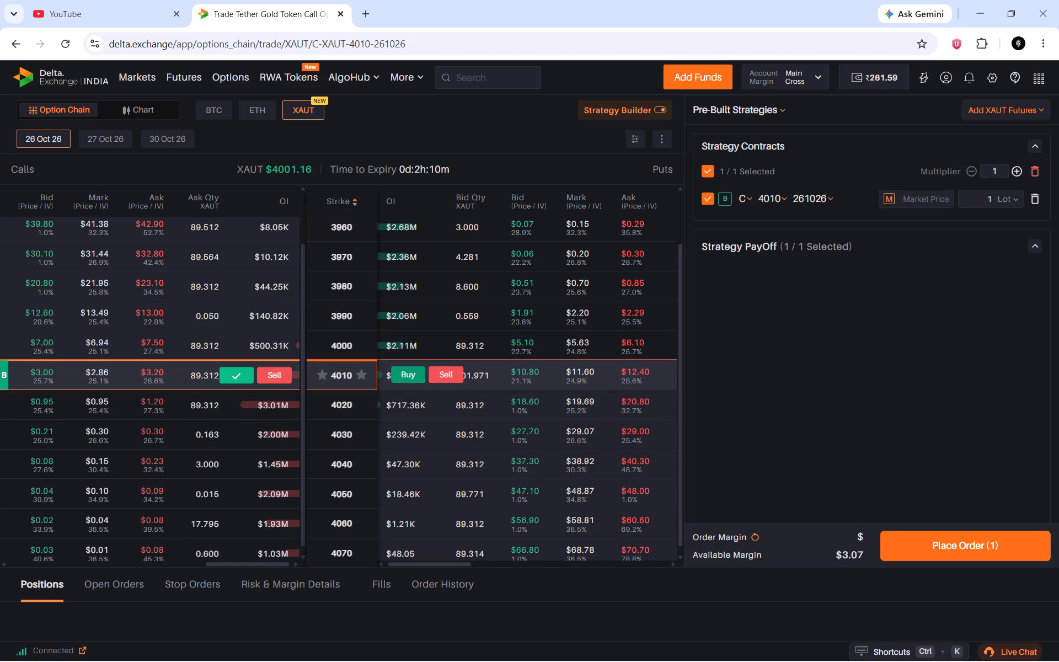
{"action": "left_click", "coordinate": [441, 371]}
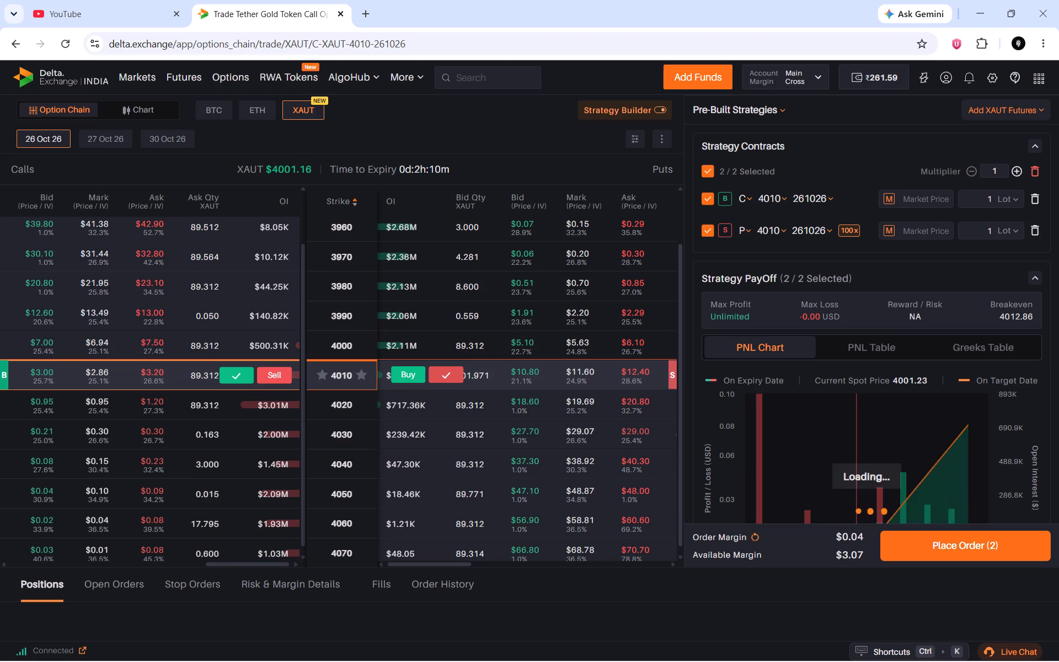
{"action": "scroll", "coordinate": [1055, 301], "scroll_direction": "down", "scroll_amount": 1}
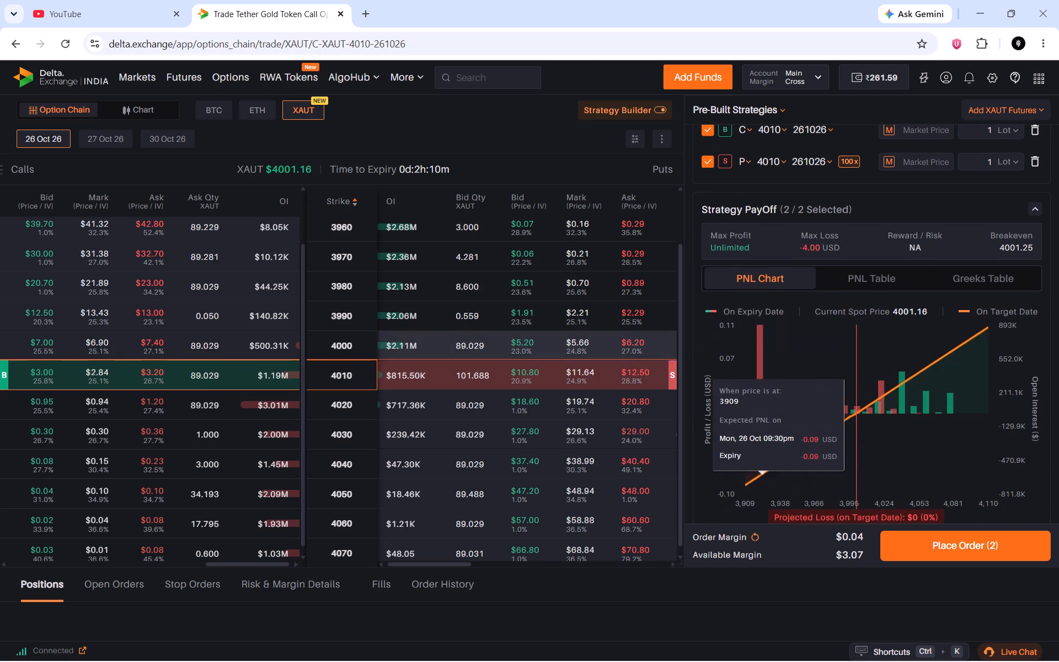
Switch the 4010 put to buy to form a long straddle, and review its payoff.
{"action": "left_click", "coordinate": [718, 162]}
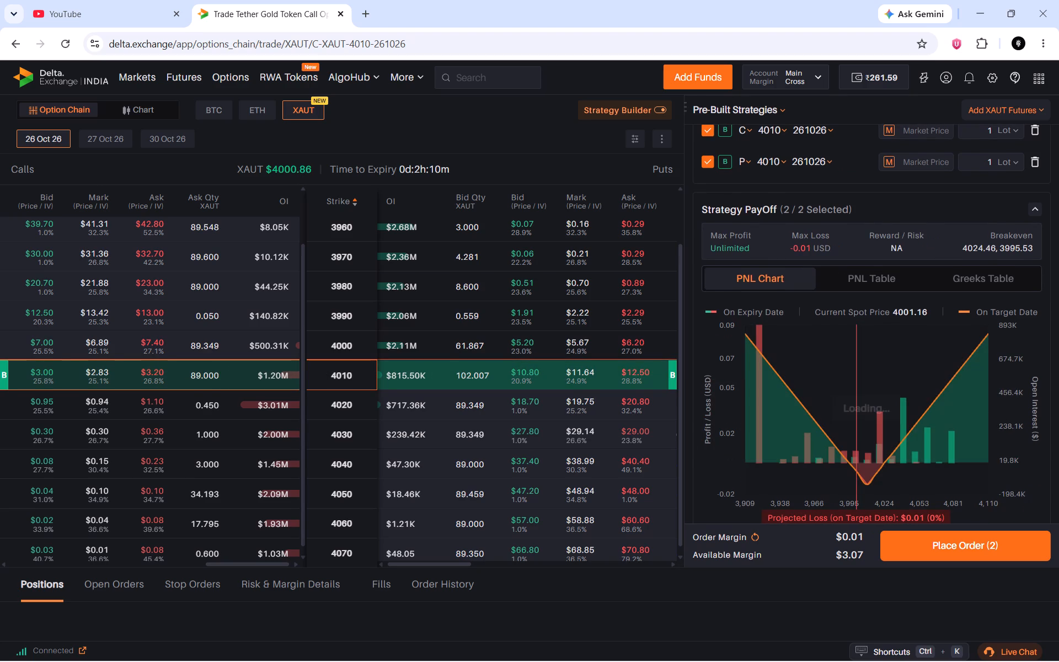
{"action": "scroll", "coordinate": [1058, 210], "scroll_direction": "down", "scroll_amount": 1}
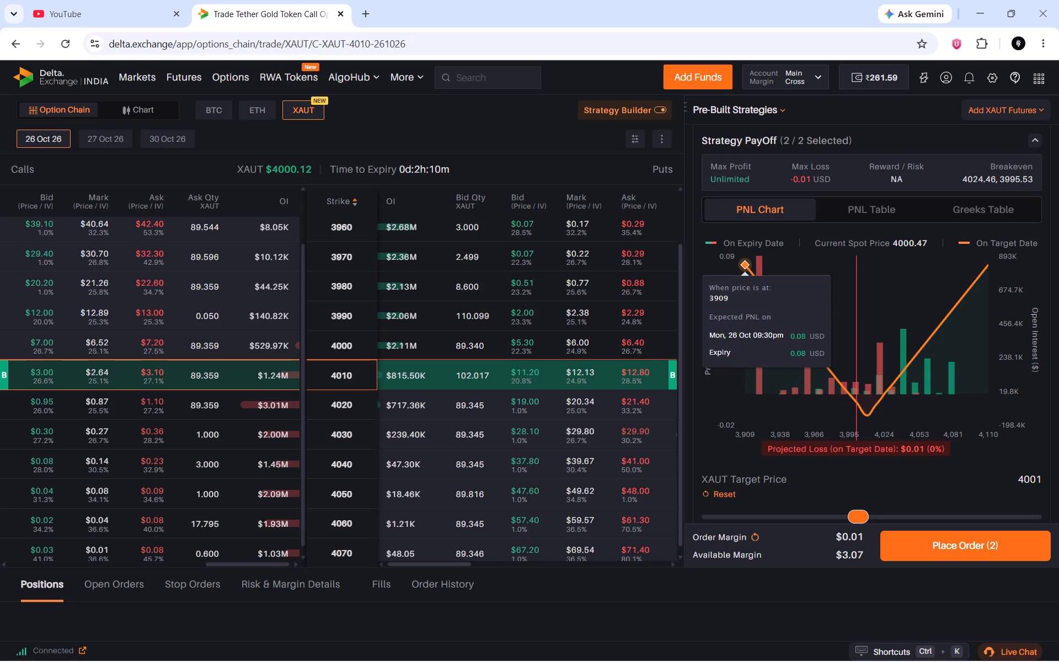
Raise the multiplier of the XAUT 4010 long straddle to 40 lots per leg and review its payoff chart.
{"action": "scroll", "coordinate": [1058, 261], "scroll_direction": "up", "scroll_amount": 2}
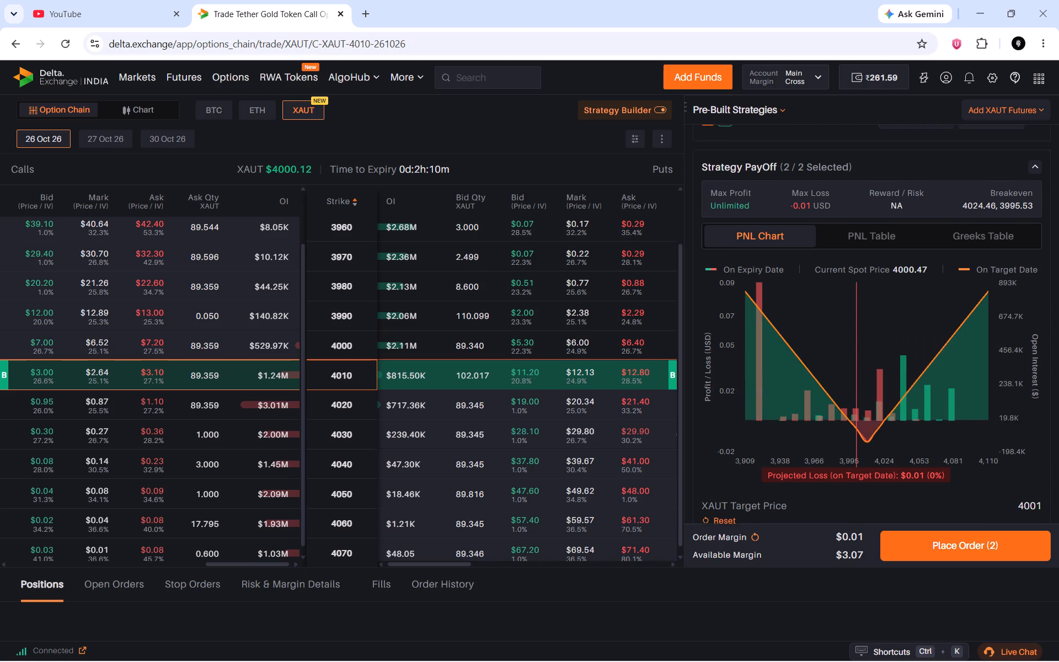
{"action": "scroll", "coordinate": [1058, 261], "scroll_direction": "up", "scroll_amount": 1}
{"action": "left_click", "coordinate": [1007, 200]}
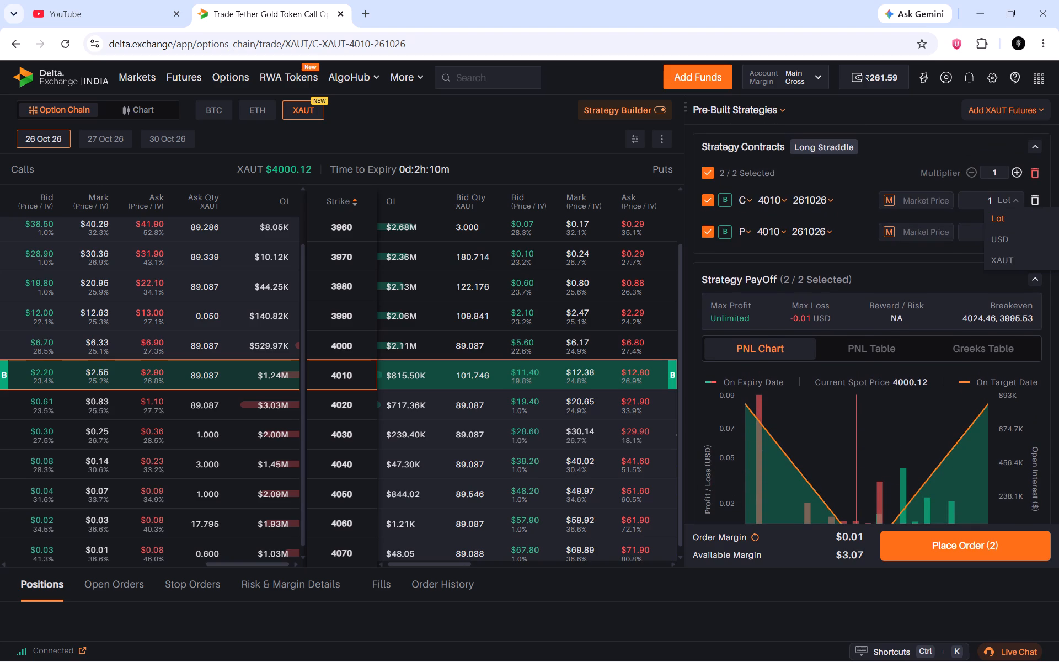
{"action": "left_click", "coordinate": [1007, 201]}
{"action": "left_click", "coordinate": [999, 173]}
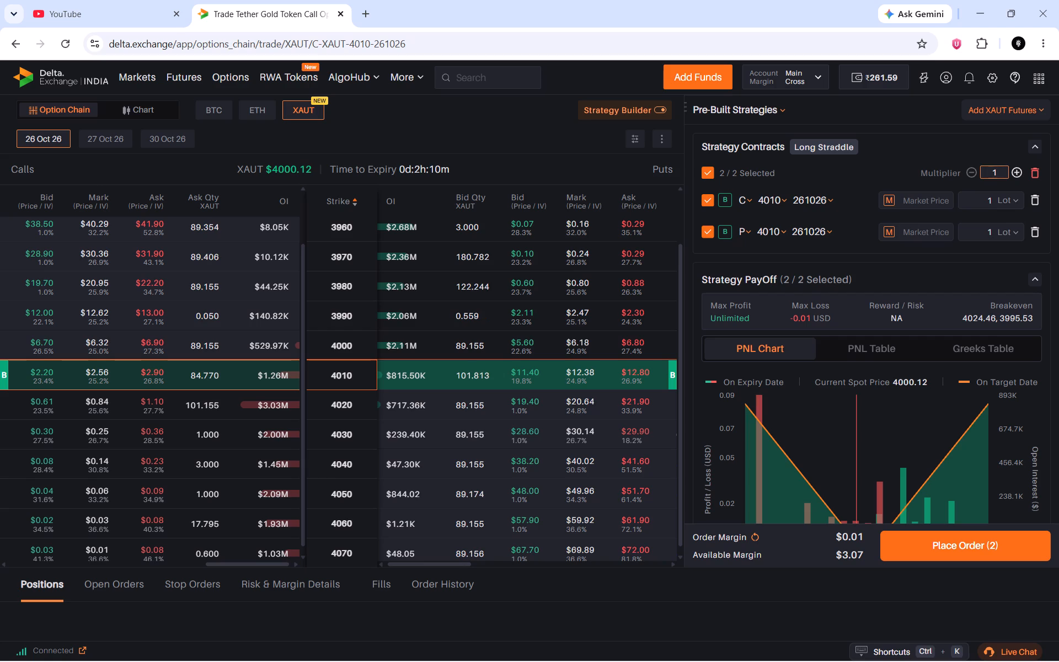
{"action": "left_click", "coordinate": [1015, 174]}
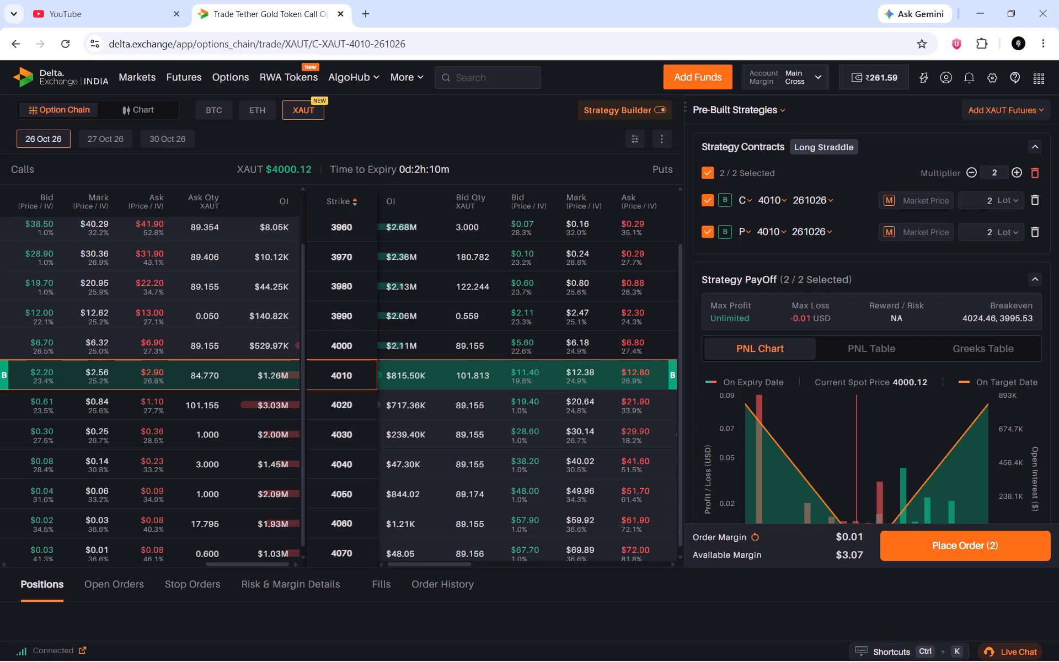
{"action": "left_click", "coordinate": [1015, 175]}
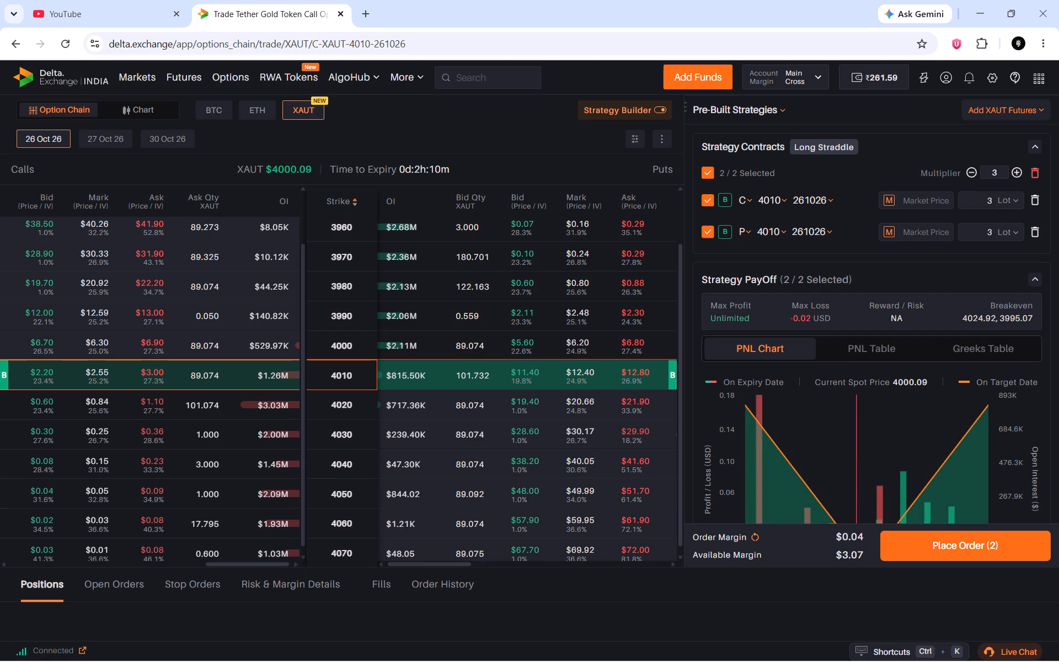
{"action": "left_click", "coordinate": [1015, 175]}
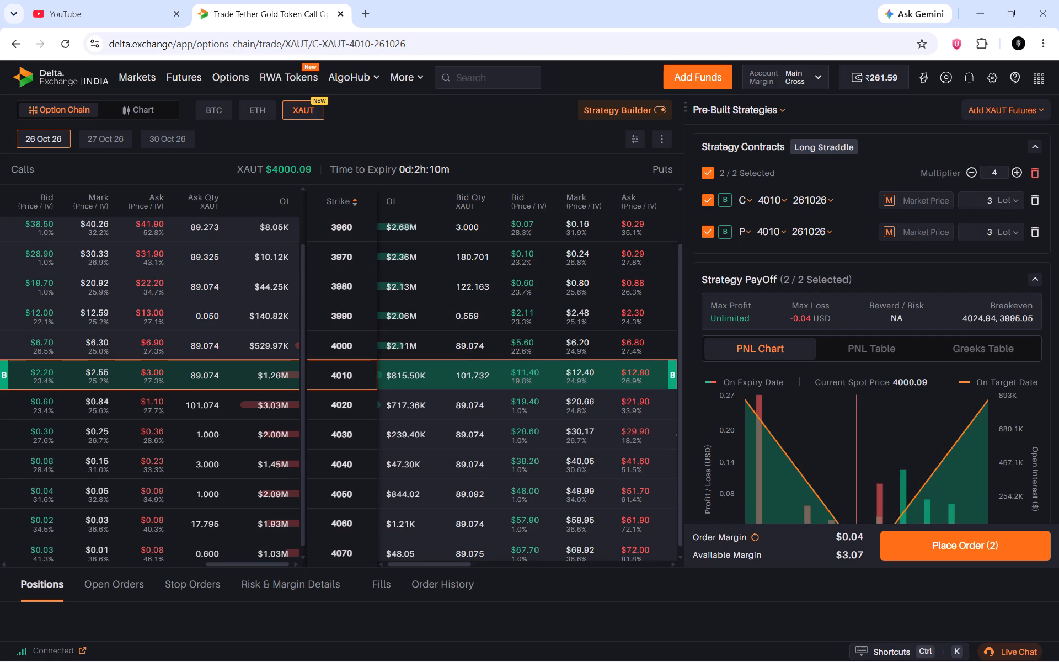
{"action": "left_click", "coordinate": [1015, 175]}
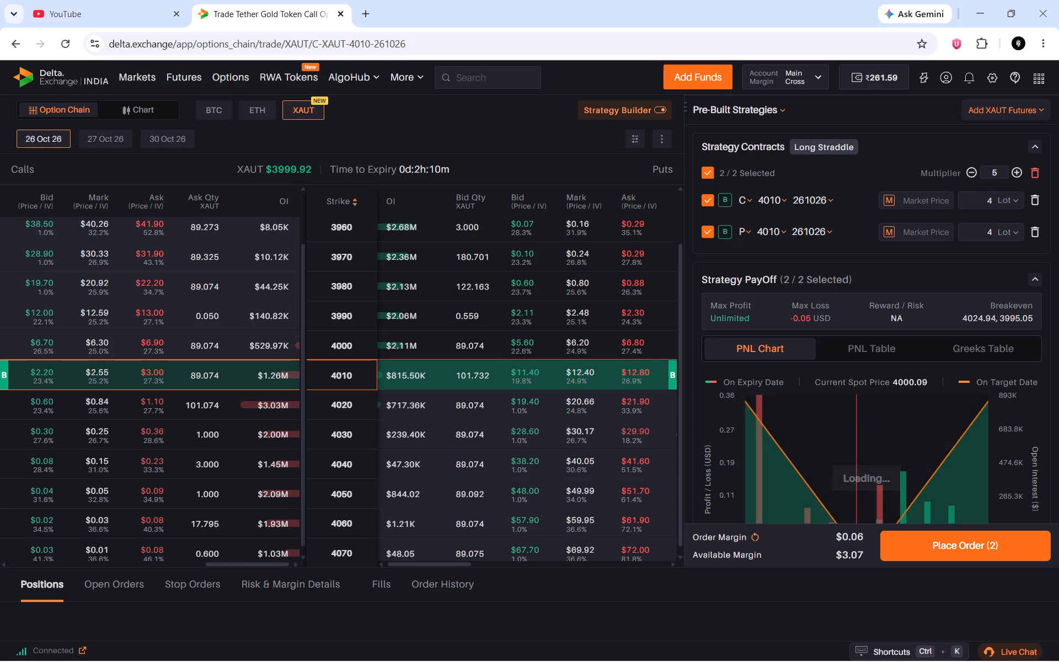
{"action": "triple_click", "coordinate": [1015, 175]}
{"action": "double_click", "coordinate": [1015, 175]}
{"action": "triple_click", "coordinate": [1015, 175]}
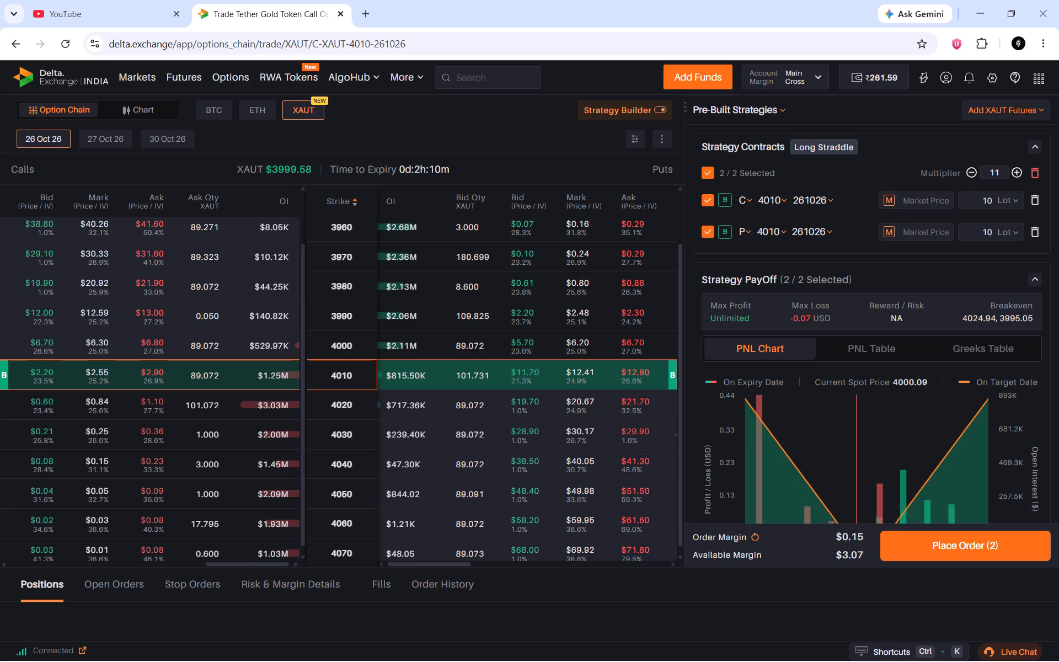
{"action": "left_click", "coordinate": [1015, 175]}
{"action": "triple_click", "coordinate": [1015, 175]}
{"action": "triple_click", "coordinate": [1015, 175]}
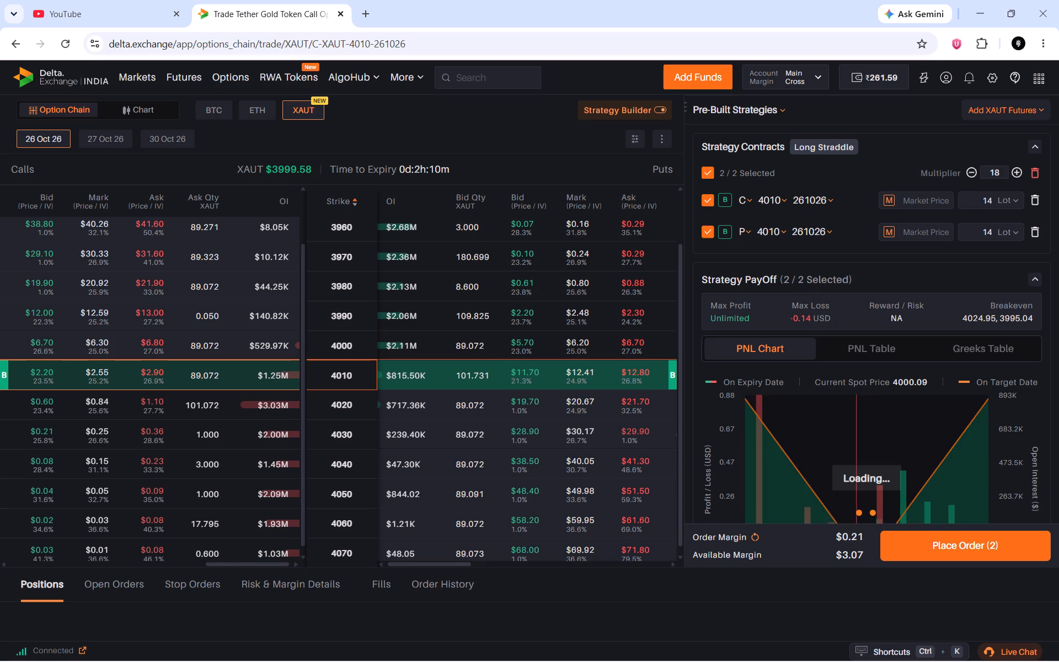
{"action": "left_click", "coordinate": [1015, 175]}
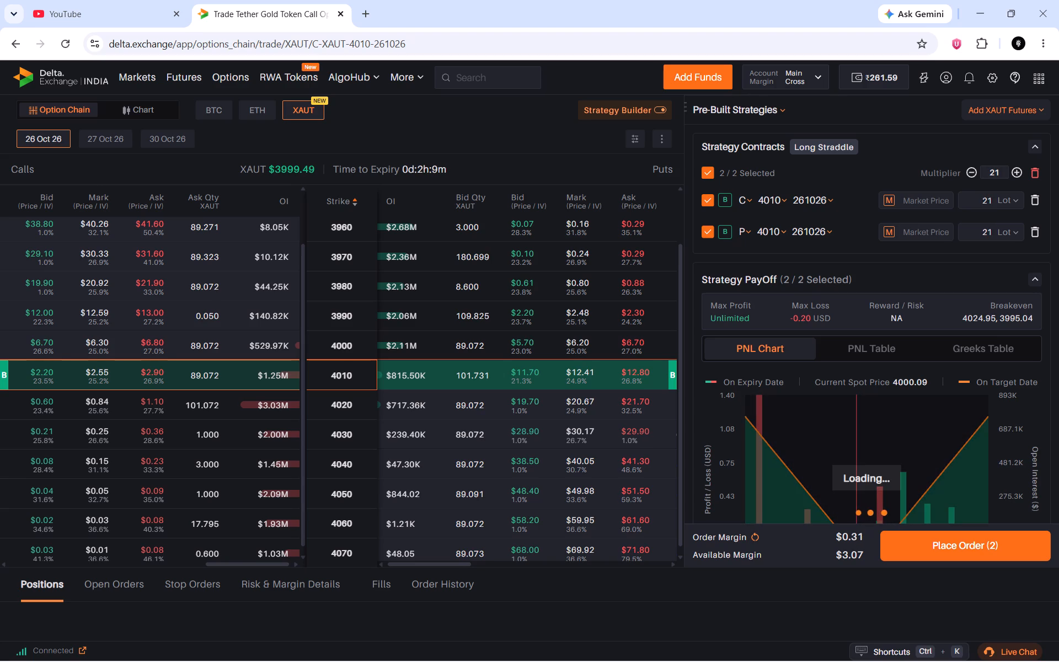
{"action": "left_click", "coordinate": [1015, 175]}
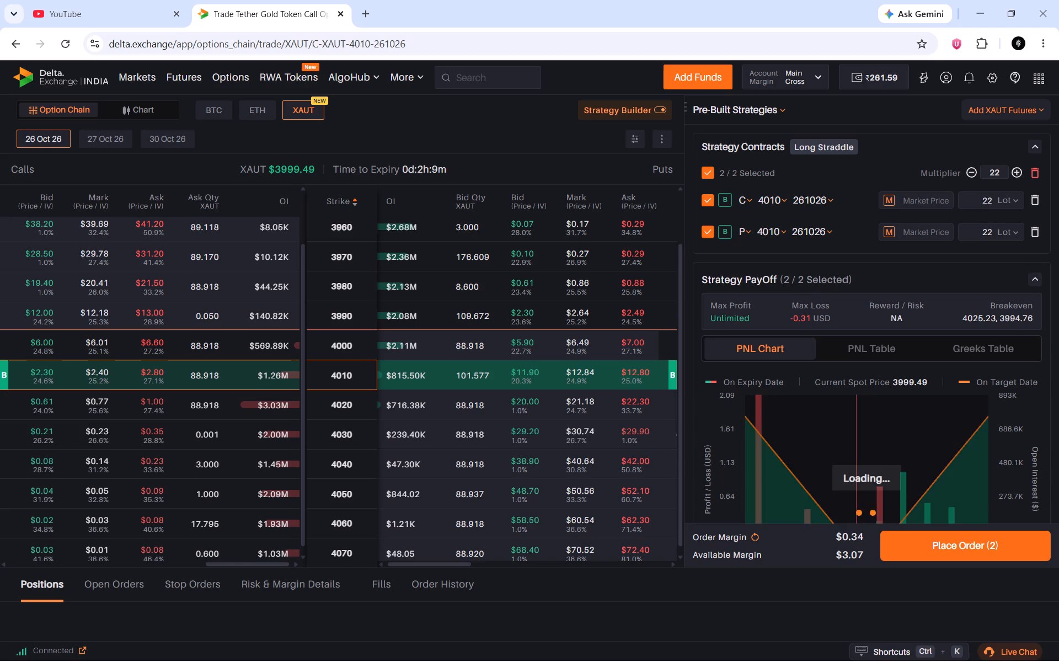
{"action": "left_click", "coordinate": [1015, 175]}
{"action": "left_click", "coordinate": [1015, 175]}
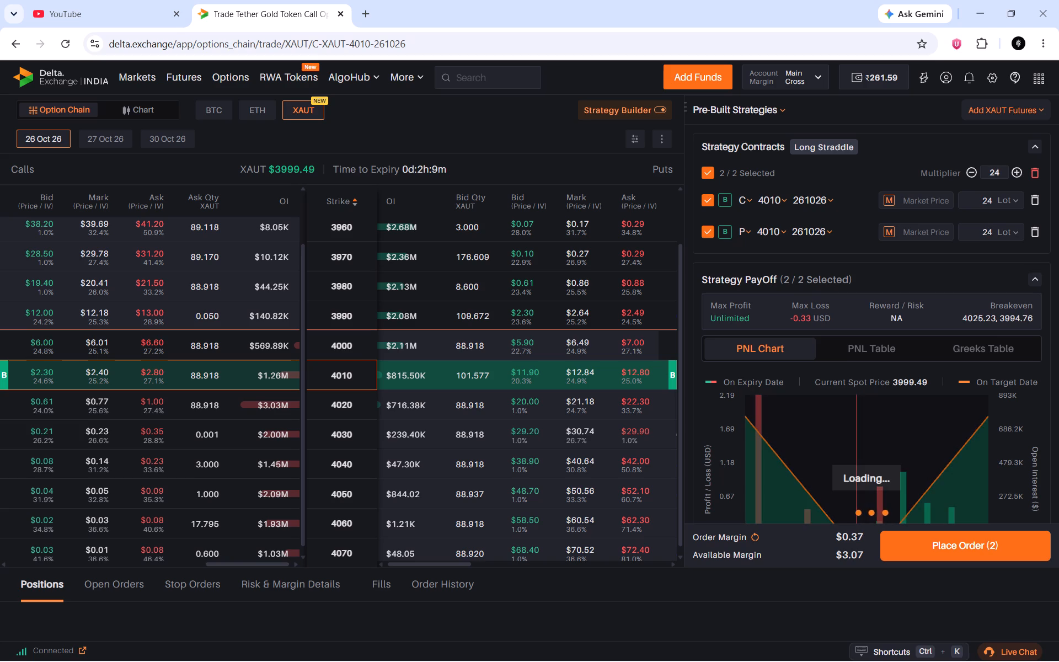
{"action": "left_click", "coordinate": [1015, 175]}
{"action": "left_click", "coordinate": [1015, 175]}
{"action": "triple_click", "coordinate": [1015, 175]}
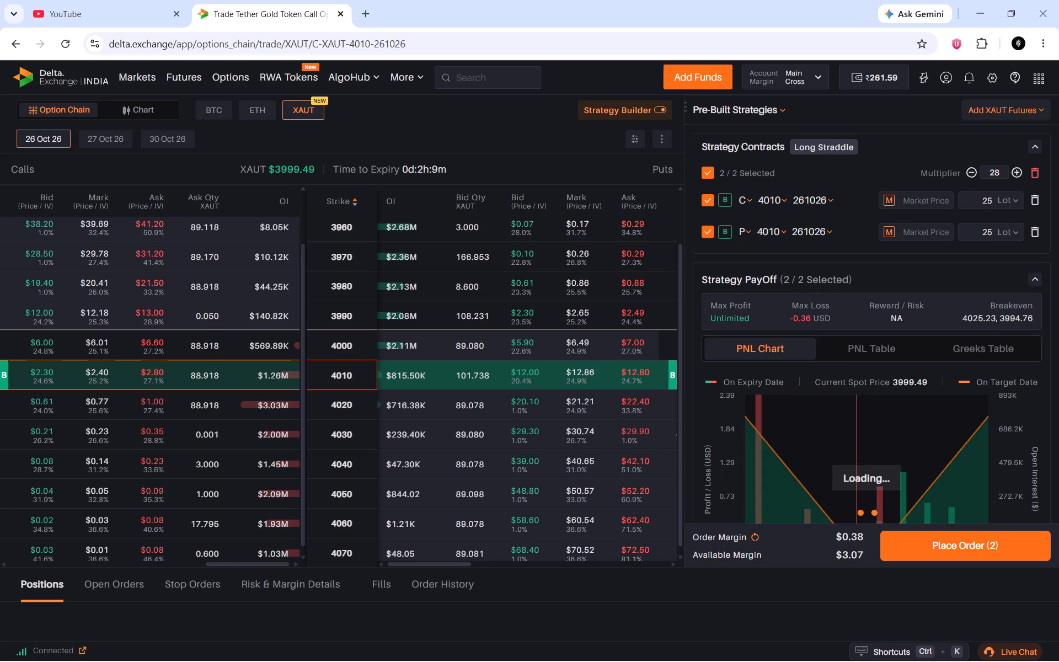
{"action": "triple_click", "coordinate": [1015, 175]}
{"action": "triple_click", "coordinate": [1015, 175]}
{"action": "left_click", "coordinate": [1015, 175]}
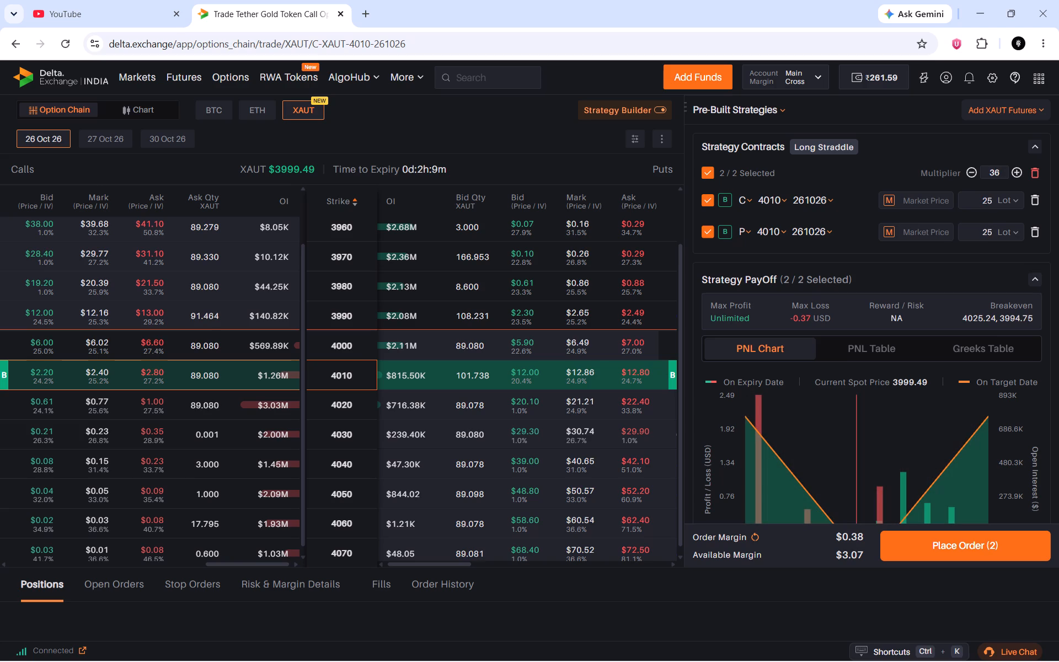
{"action": "double_click", "coordinate": [1015, 175]}
{"action": "left_click", "coordinate": [1015, 175]}
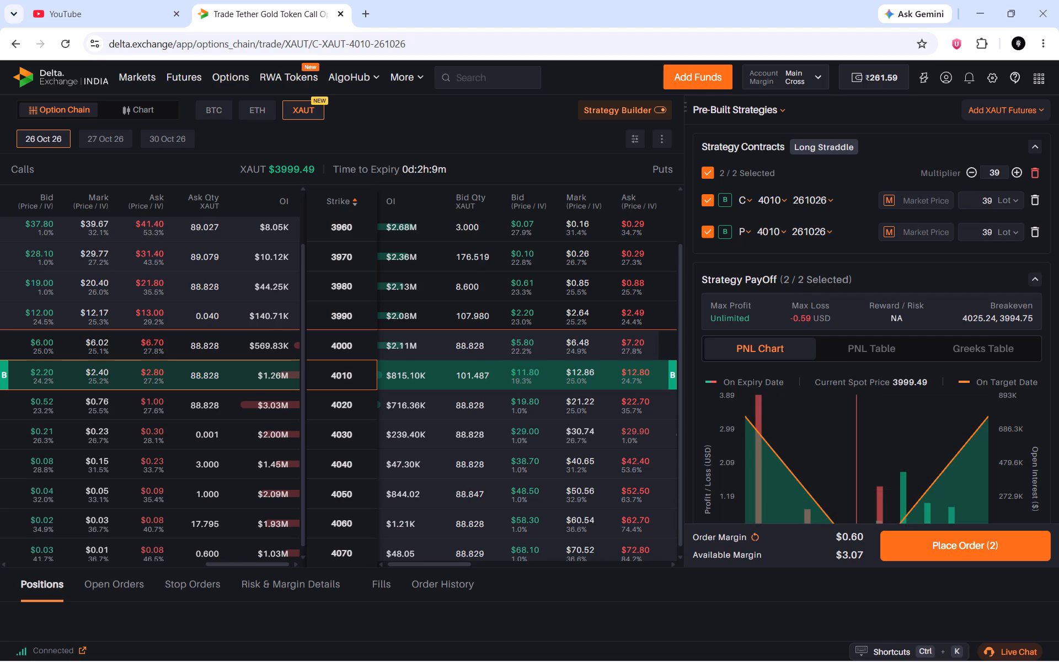
{"action": "left_click", "coordinate": [1015, 175]}
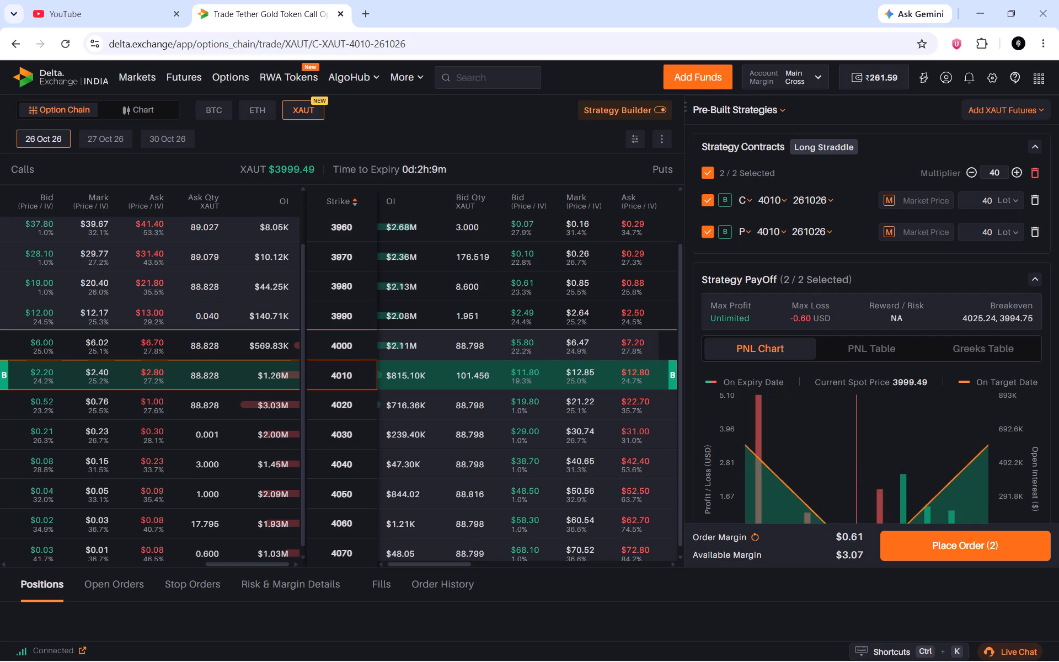
{"action": "scroll", "coordinate": [1058, 347], "scroll_direction": "down", "scroll_amount": 2}
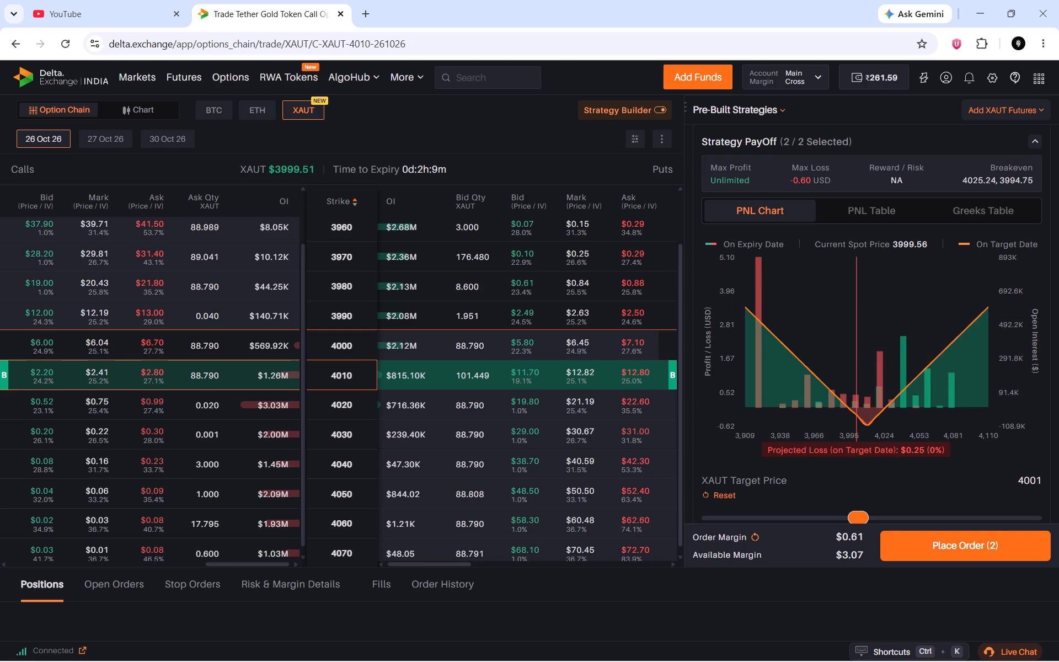
Increase the XAUT 4010 long straddle's multiplier to 99 and review the payoff chart for the larger position.
{"action": "scroll", "coordinate": [1058, 174], "scroll_direction": "up", "scroll_amount": 2}
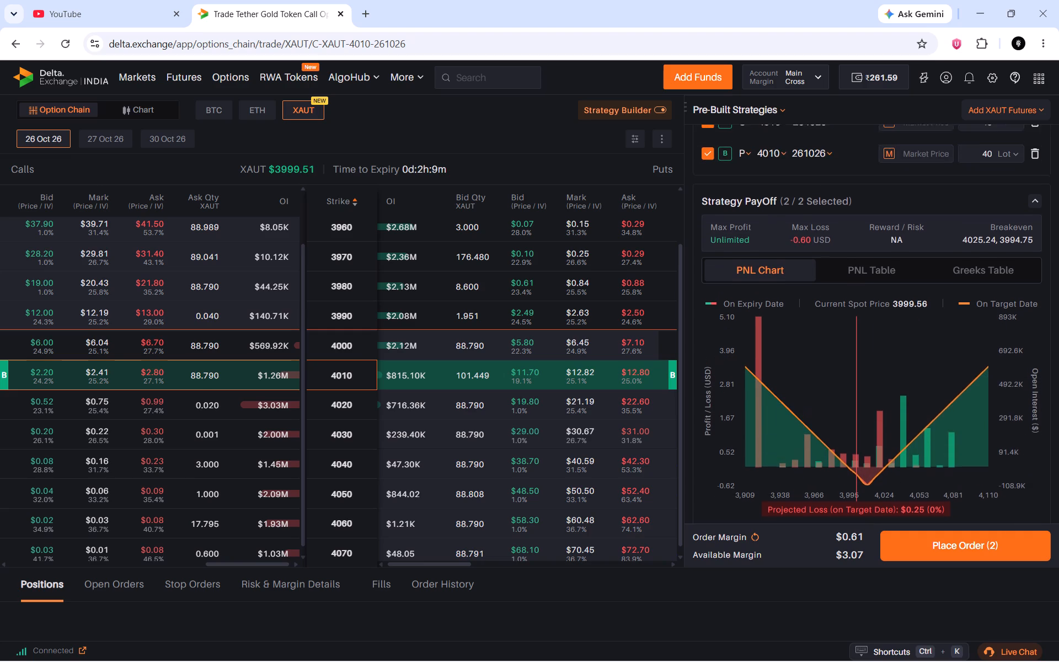
{"action": "scroll", "coordinate": [1058, 174], "scroll_direction": "up", "scroll_amount": 1}
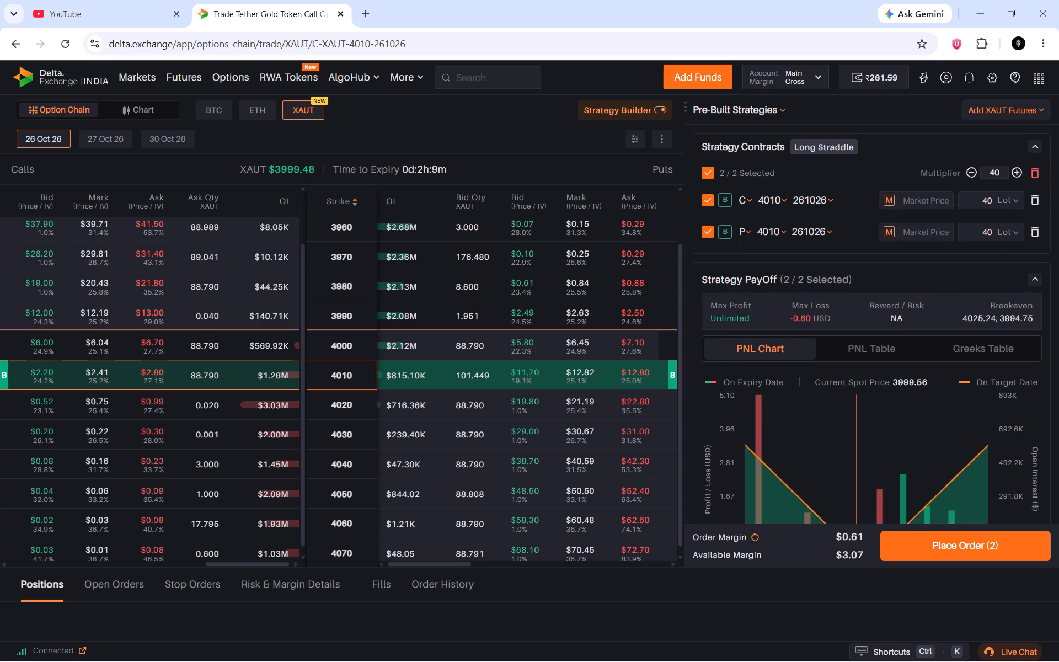
{"action": "left_click", "coordinate": [1016, 171]}
{"action": "triple_click", "coordinate": [1016, 171]}
{"action": "triple_click", "coordinate": [1016, 171]}
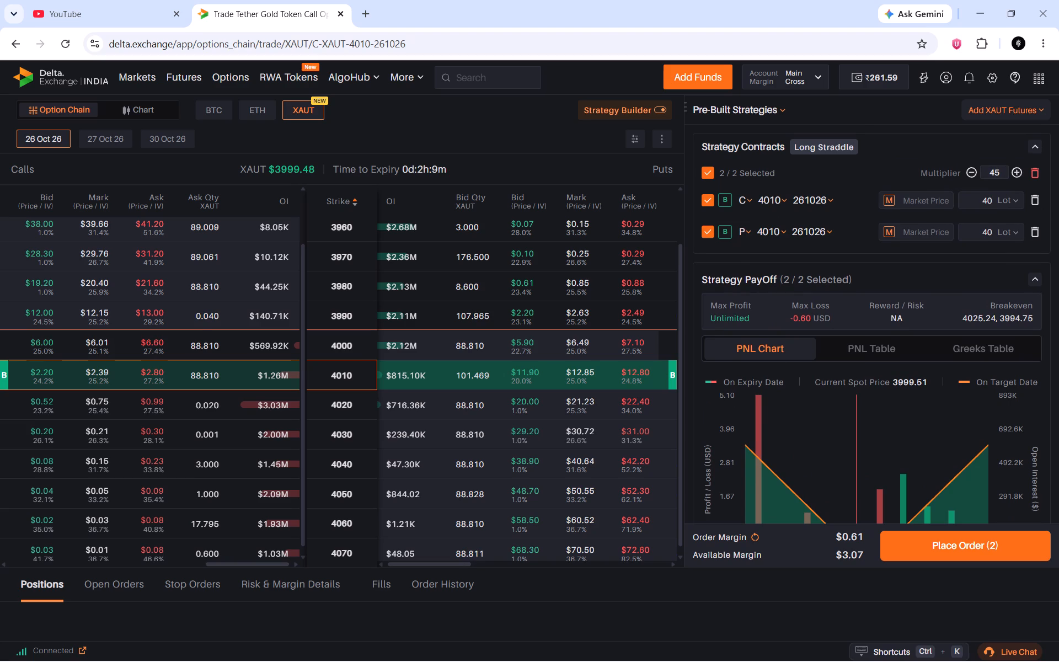
{"action": "triple_click", "coordinate": [1016, 171]}
{"action": "triple_click", "coordinate": [1016, 171]}
{"action": "triple_click", "coordinate": [1016, 171]}
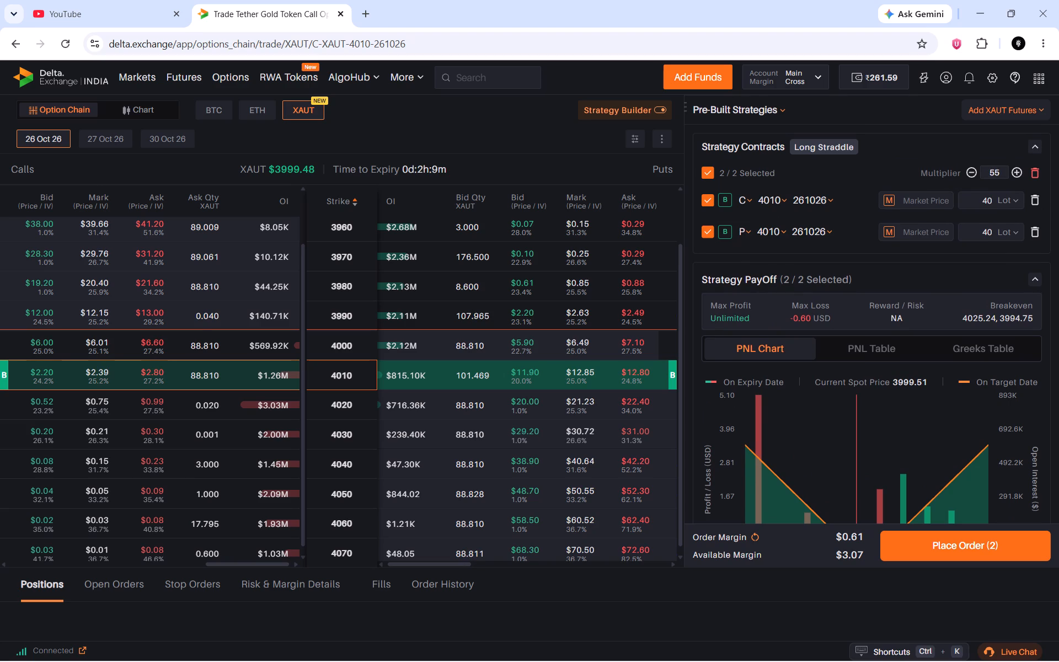
{"action": "triple_click", "coordinate": [1016, 171]}
{"action": "double_click", "coordinate": [1016, 171]}
{"action": "triple_click", "coordinate": [1016, 171]}
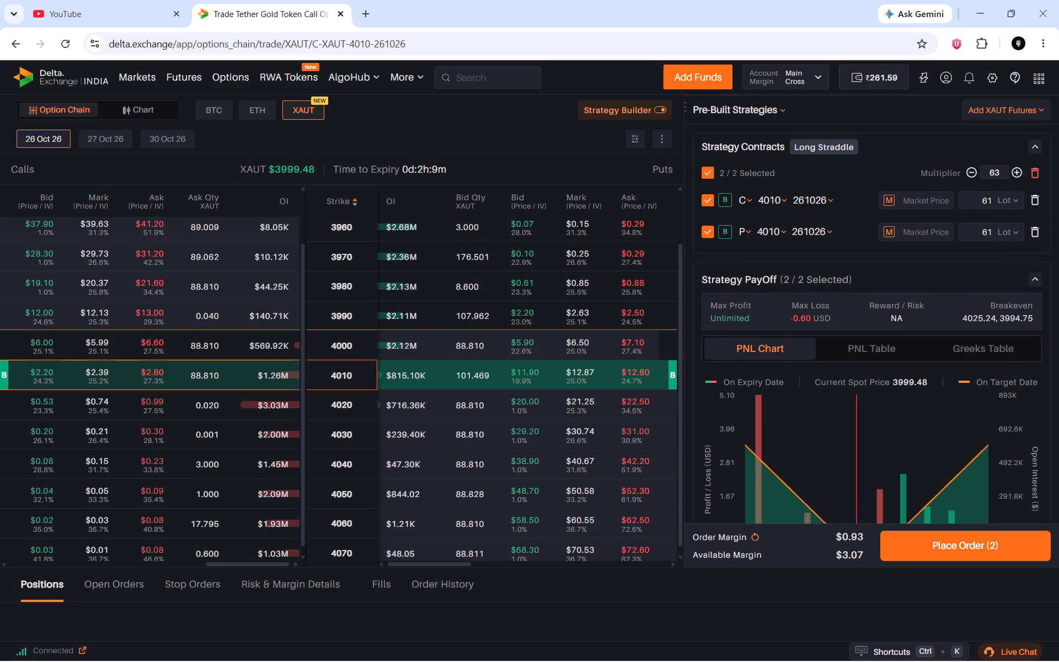
{"action": "triple_click", "coordinate": [1016, 171]}
{"action": "triple_click", "coordinate": [1016, 171]}
{"action": "triple_click", "coordinate": [1016, 171]}
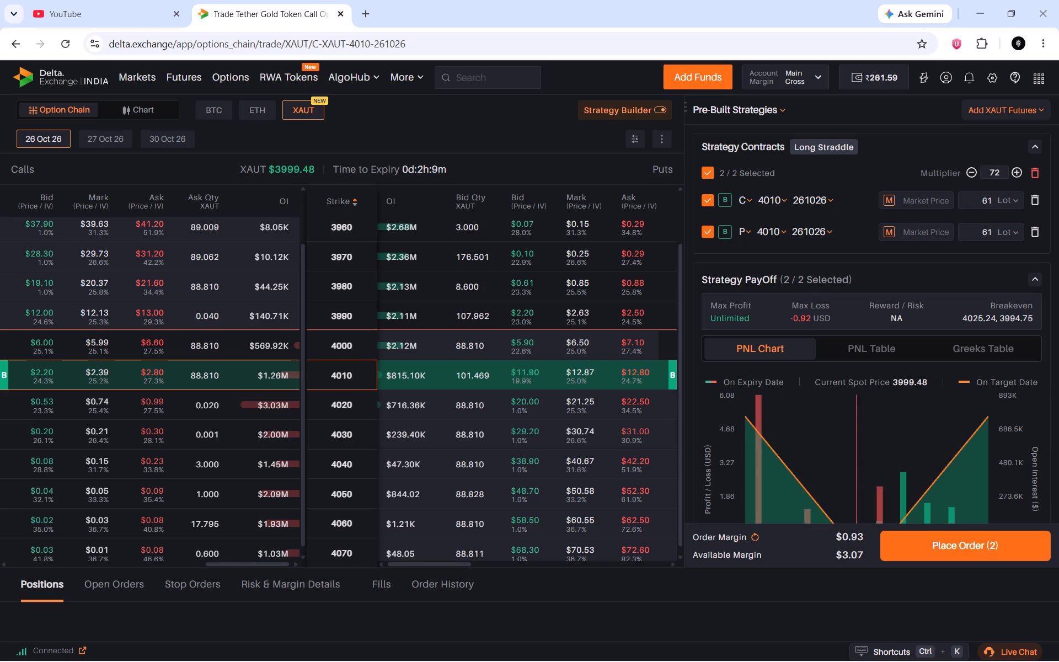
{"action": "triple_click", "coordinate": [1016, 171]}
{"action": "triple_click", "coordinate": [1016, 171]}
{"action": "triple_click", "coordinate": [1016, 171]}
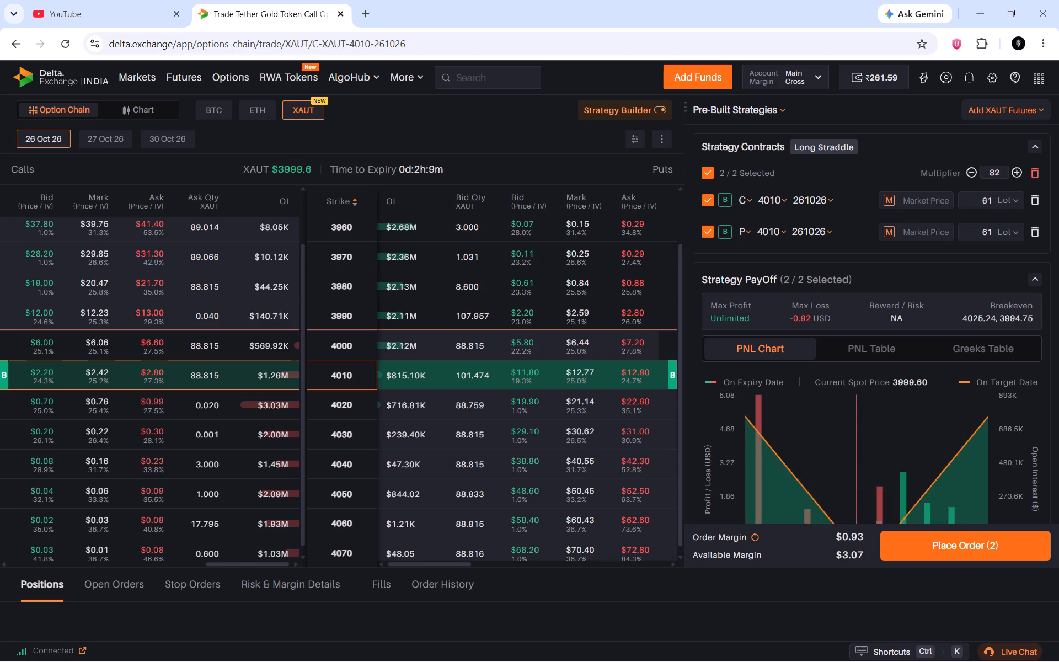
{"action": "triple_click", "coordinate": [1016, 171]}
{"action": "triple_click", "coordinate": [1016, 171]}
{"action": "triple_click", "coordinate": [1016, 171]}
{"action": "triple_click", "coordinate": [1016, 171]}
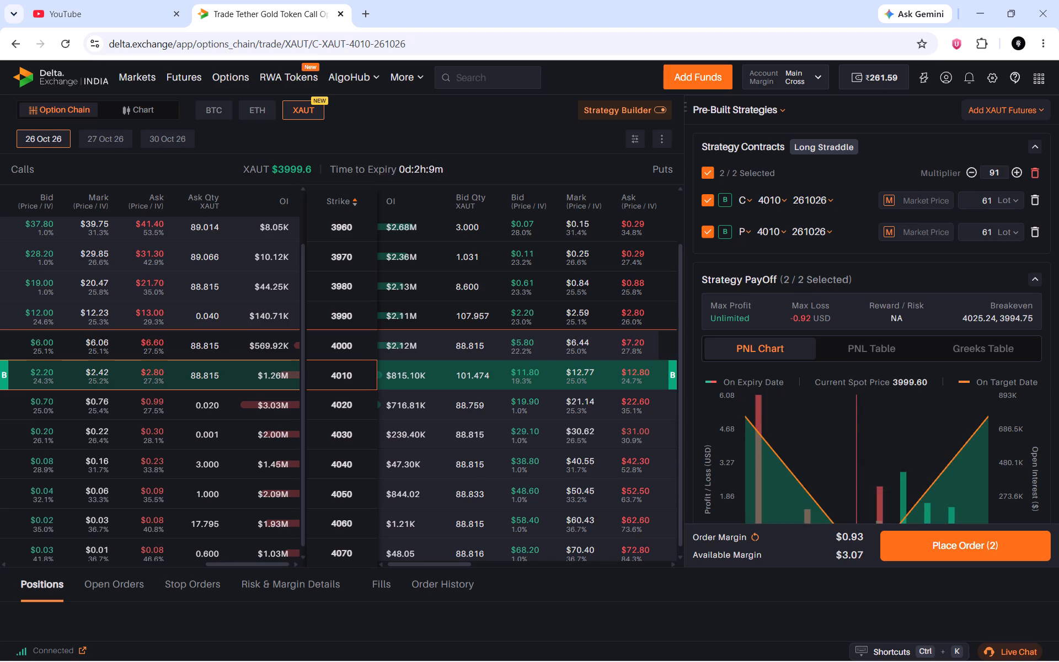
{"action": "triple_click", "coordinate": [1016, 171]}
{"action": "triple_click", "coordinate": [1016, 171]}
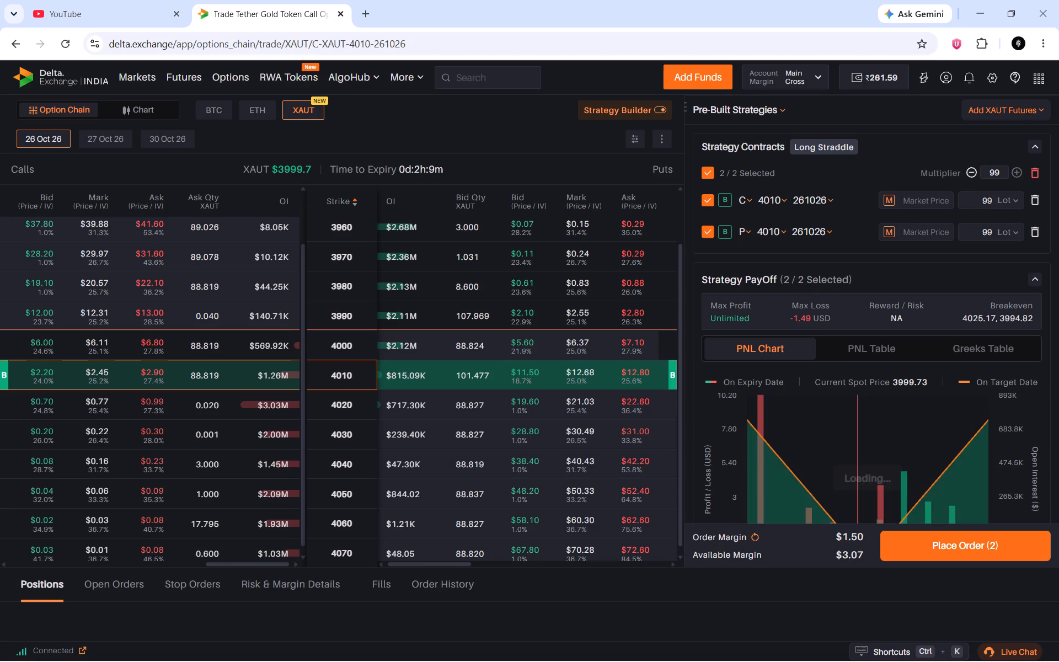
{"action": "scroll", "coordinate": [1057, 183], "scroll_direction": "down", "scroll_amount": 1}
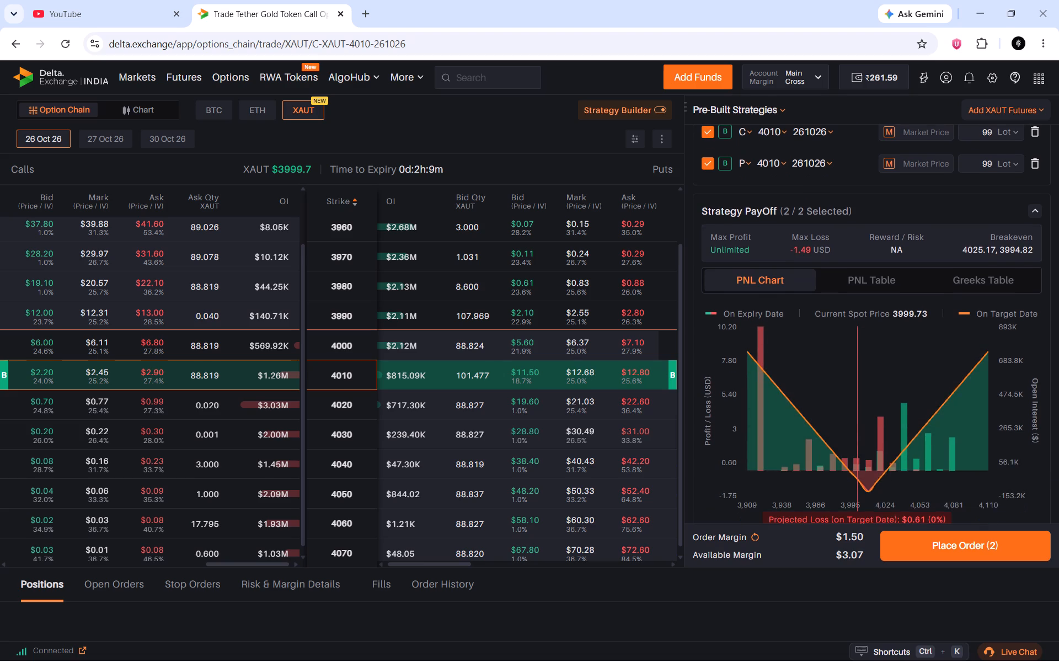
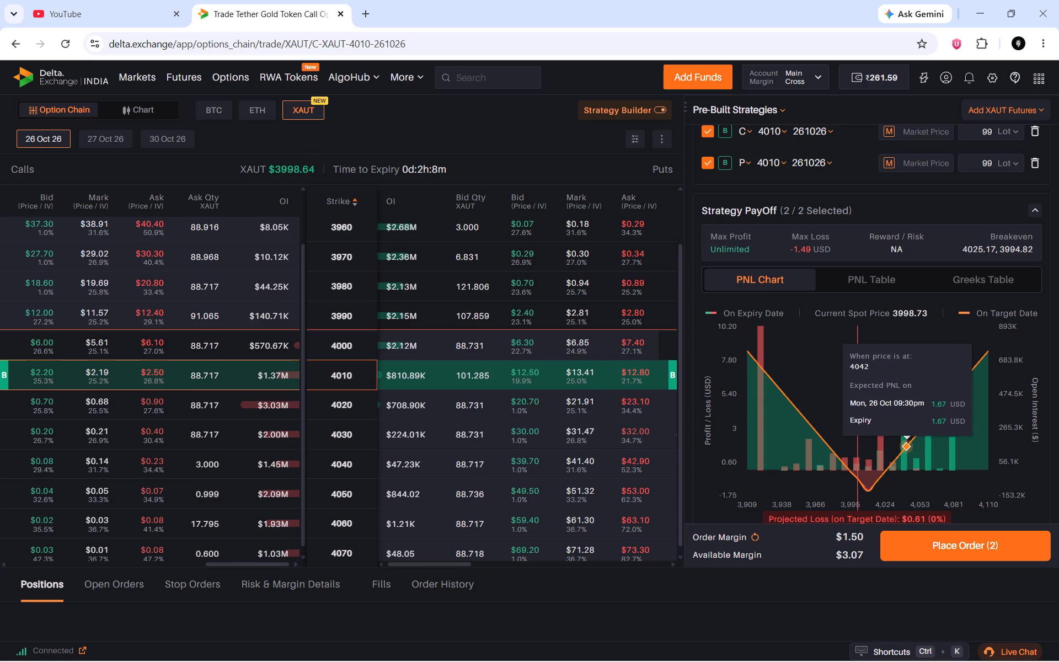
Replace the XAUT 4010 legs with a buy call and buy put at strike 4000 for 26 Oct 26, and review the payoff.
{"action": "scroll", "coordinate": [1058, 225], "scroll_direction": "up", "scroll_amount": 3}
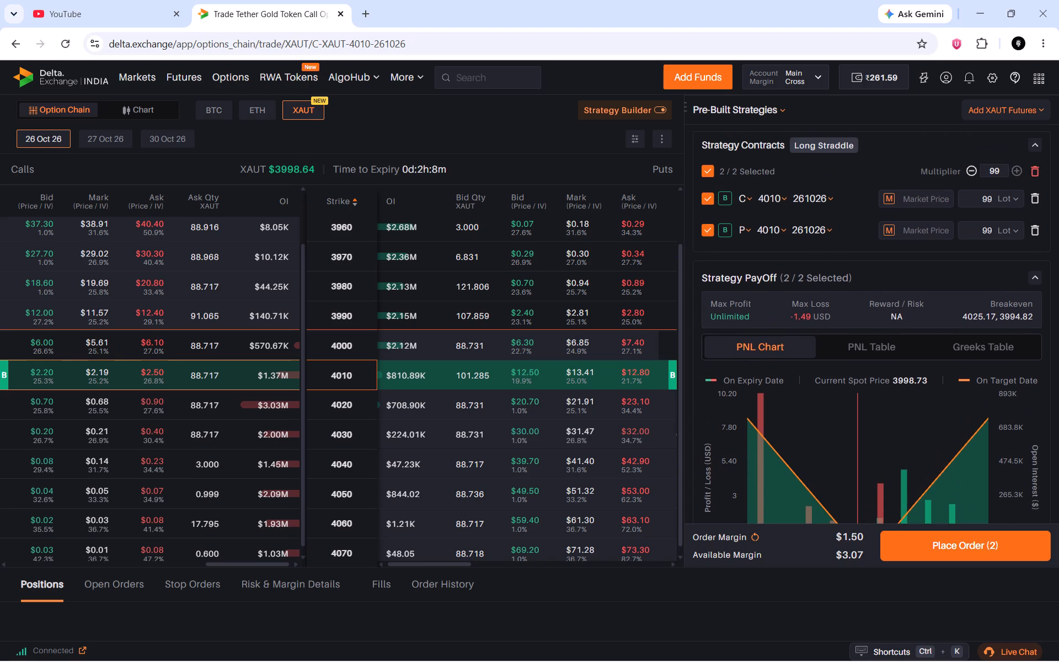
{"action": "scroll", "coordinate": [1058, 225], "scroll_direction": "up", "scroll_amount": 1}
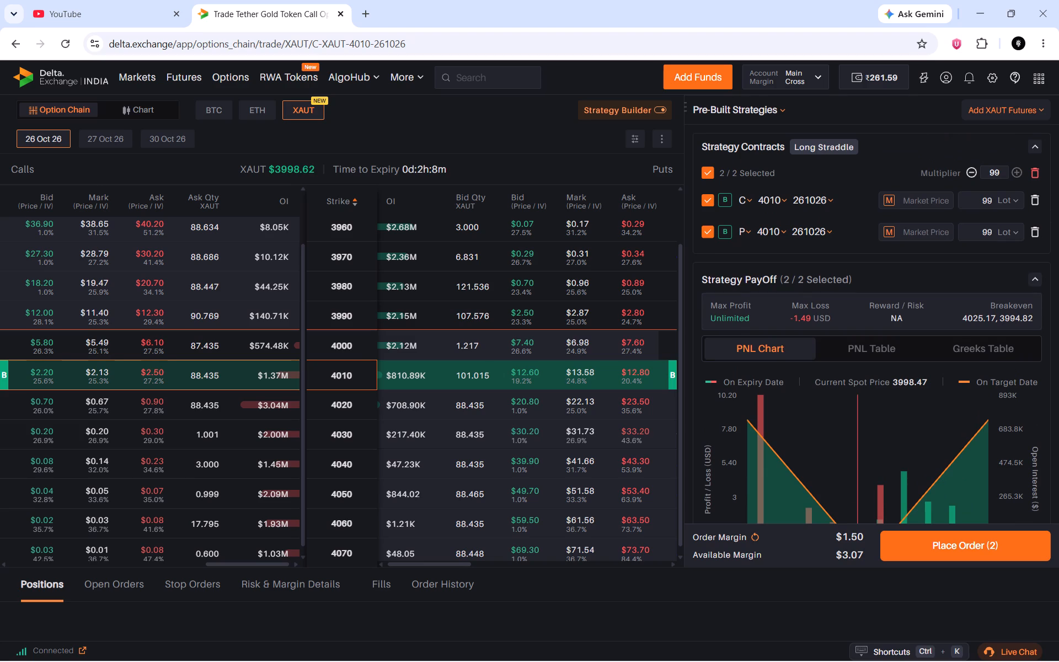
{"action": "left_click", "coordinate": [1039, 173]}
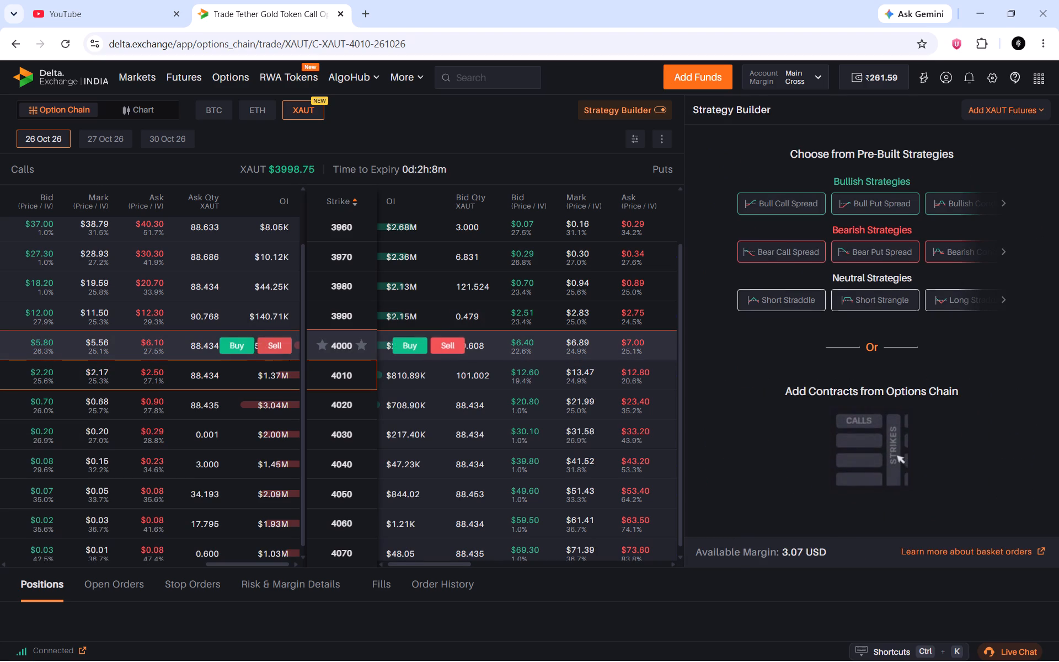
{"action": "left_click", "coordinate": [242, 343]}
{"action": "left_click", "coordinate": [409, 344]}
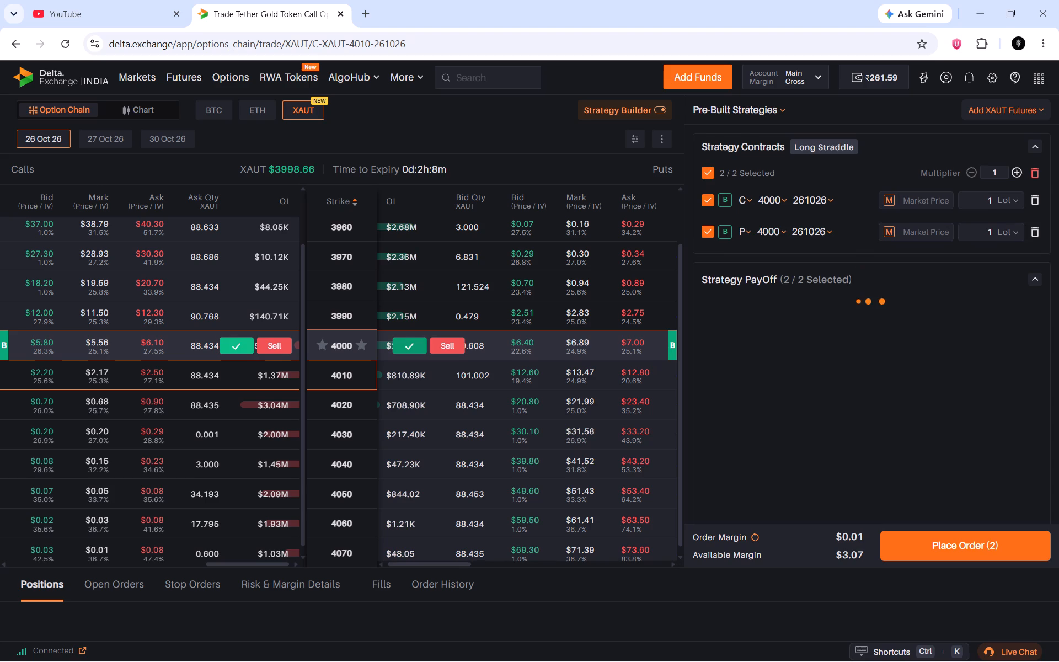
{"action": "scroll", "coordinate": [1058, 216], "scroll_direction": "down", "scroll_amount": 2}
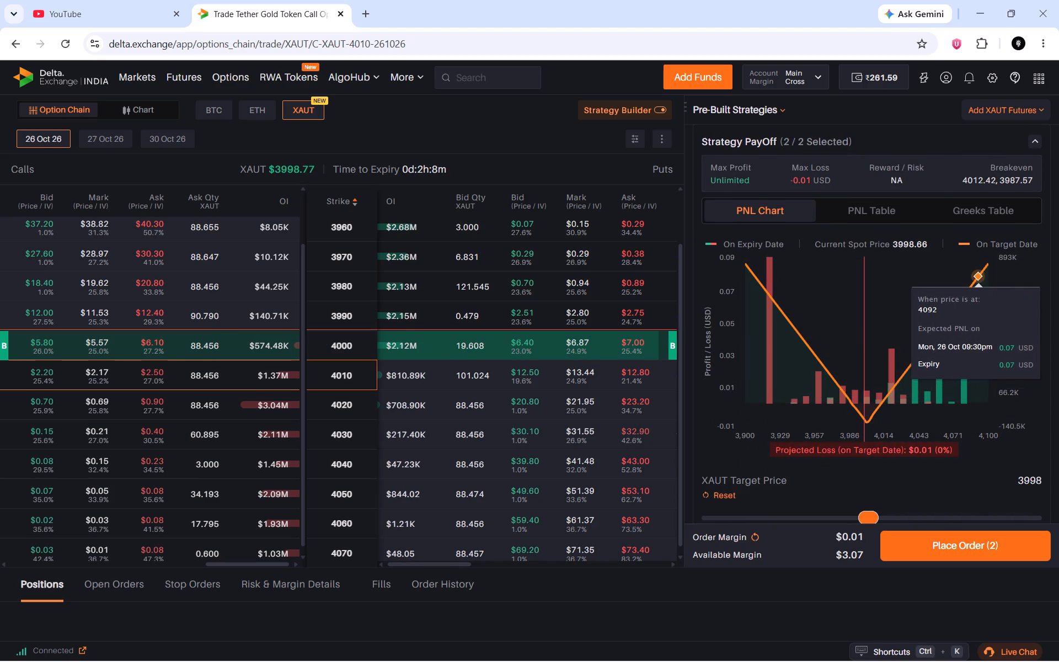
Raise the multiplier of the XAUT 4000 long straddle to 3 and review its payoff chart.
{"action": "scroll", "coordinate": [1058, 212], "scroll_direction": "up", "scroll_amount": 5}
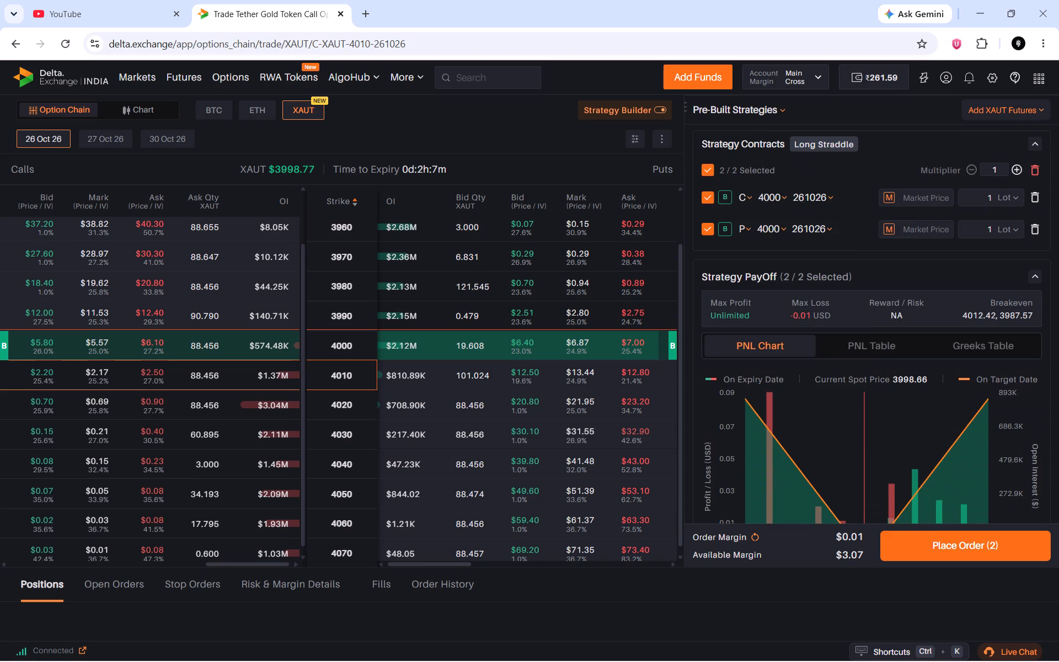
{"action": "left_click", "coordinate": [1014, 171]}
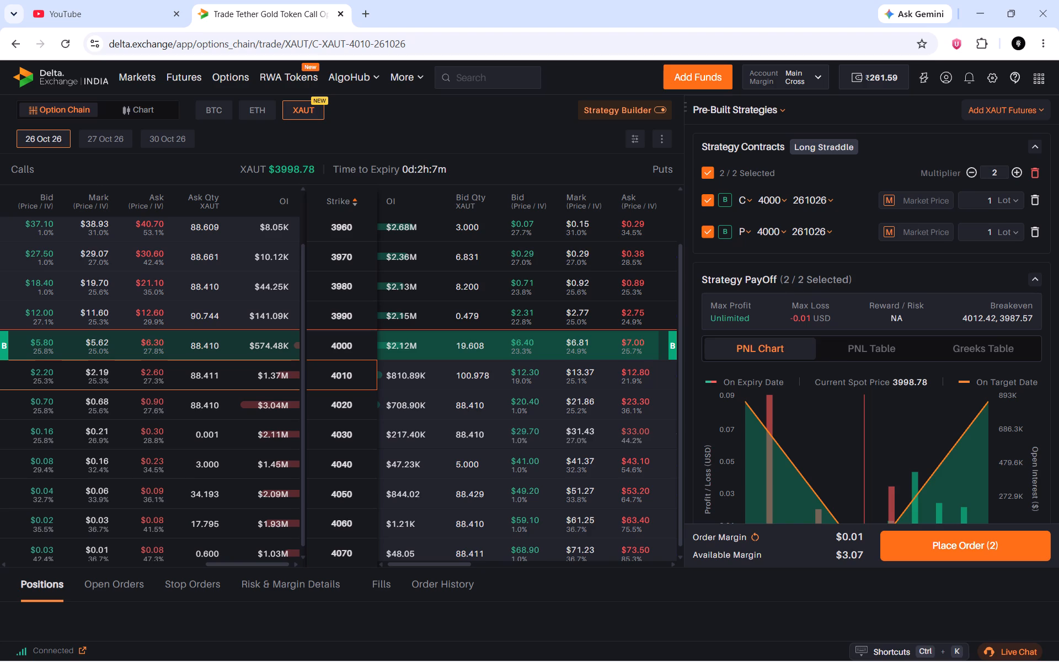
{"action": "left_click", "coordinate": [1014, 171]}
{"action": "scroll", "coordinate": [1058, 265], "scroll_direction": "down", "scroll_amount": 1}
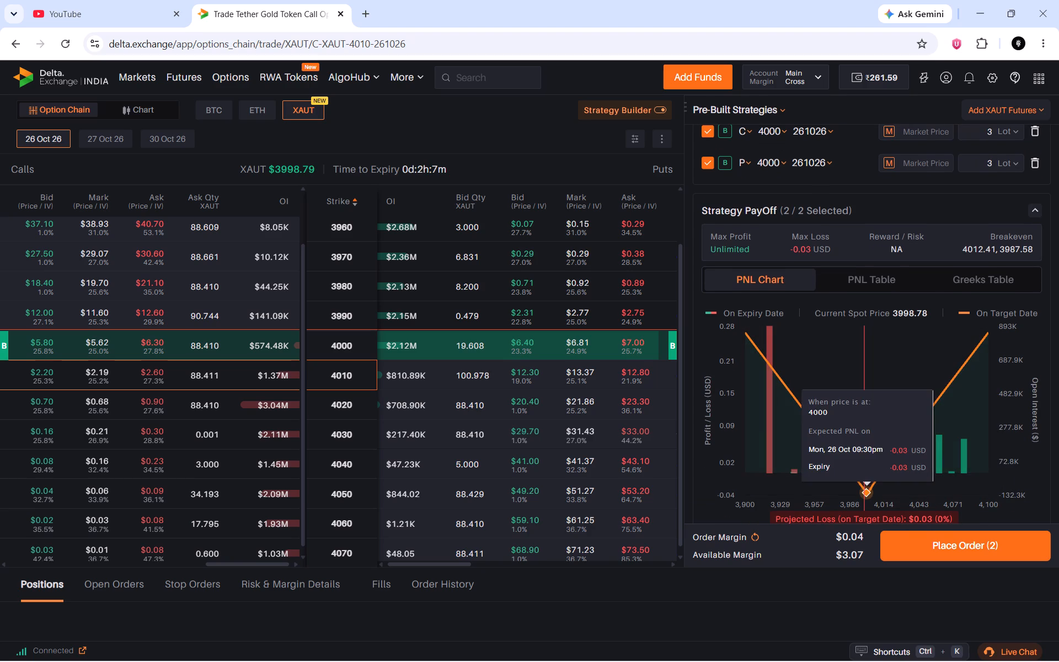
Increase the XAUT 4000 long straddle's multiplier to 30 and review the payoff chart.
{"action": "scroll", "coordinate": [1058, 236], "scroll_direction": "up", "scroll_amount": 1}
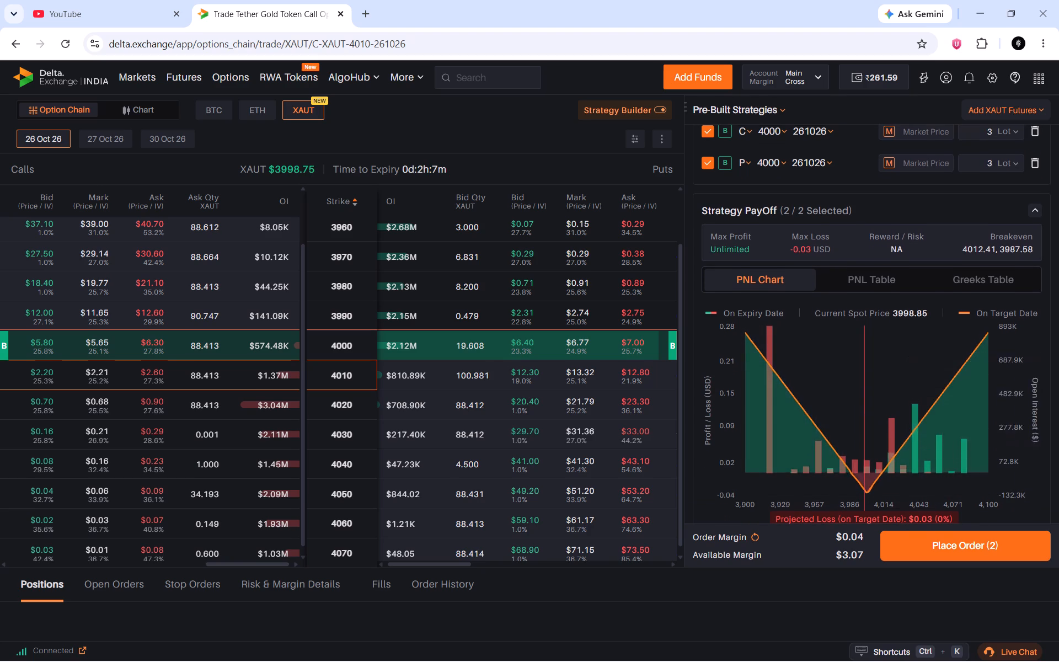
{"action": "scroll", "coordinate": [1058, 236], "scroll_direction": "up", "scroll_amount": 3}
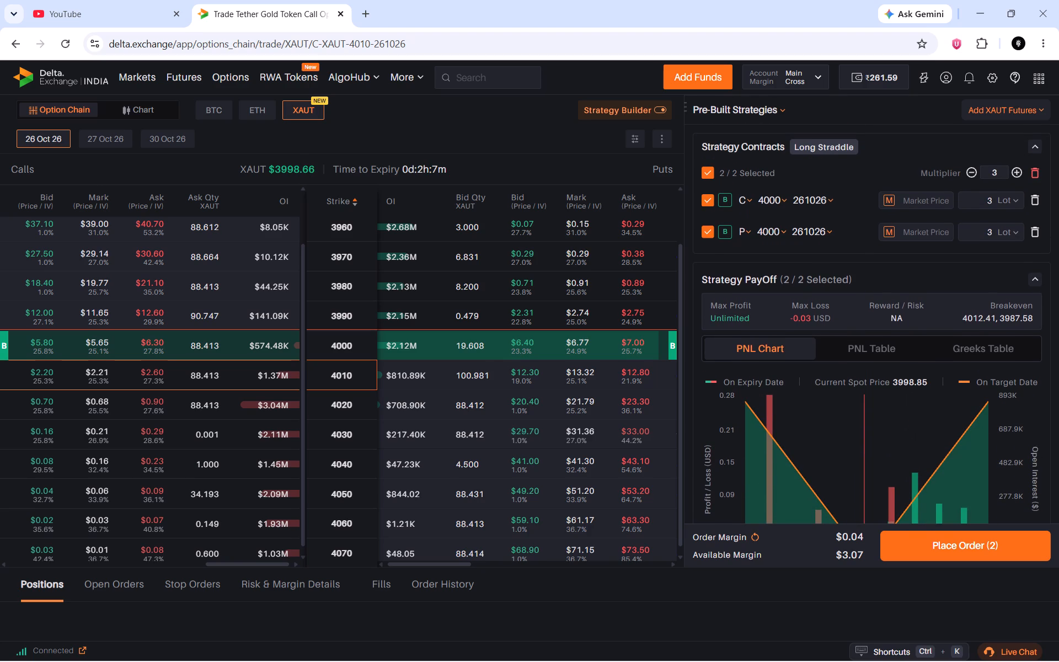
{"action": "double_click", "coordinate": [1014, 172]}
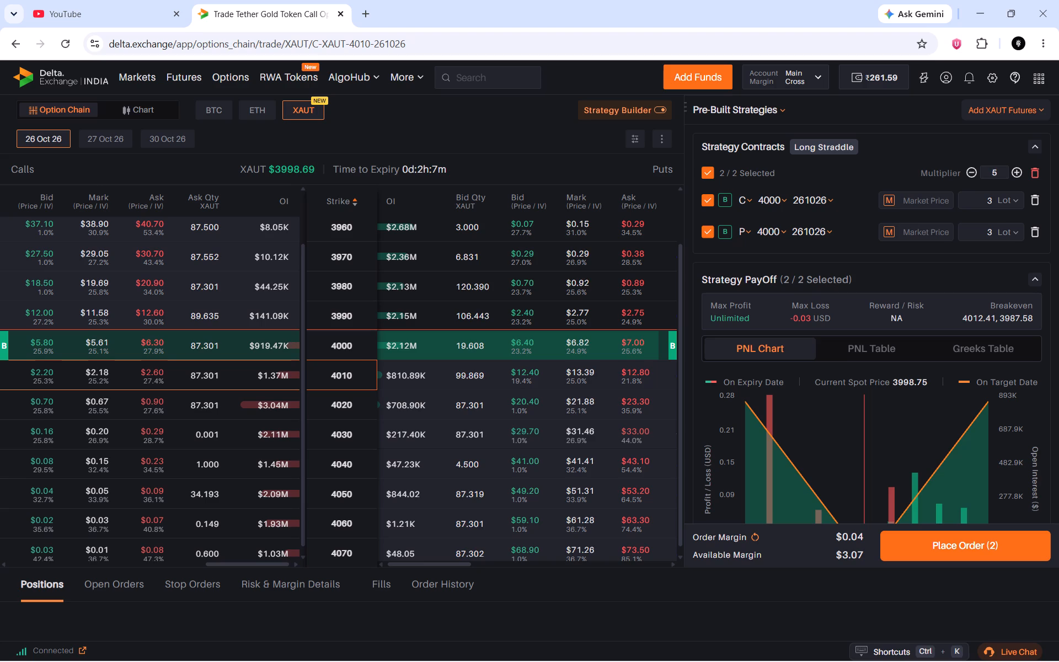
{"action": "triple_click", "coordinate": [1014, 172]}
{"action": "triple_click", "coordinate": [1014, 172]}
{"action": "triple_click", "coordinate": [1014, 172]}
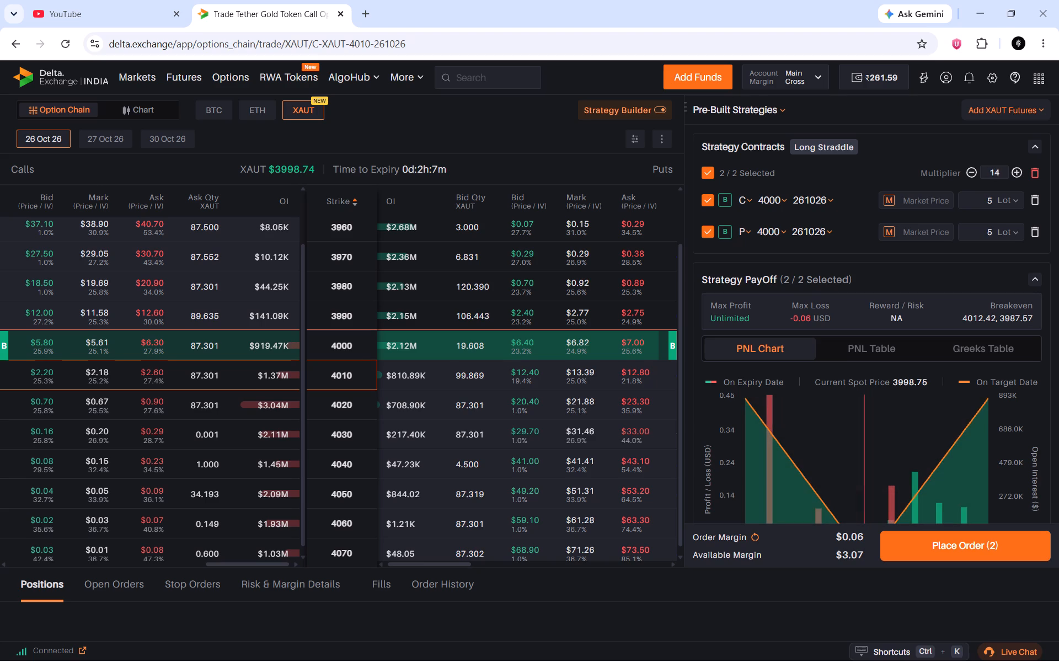
{"action": "triple_click", "coordinate": [1014, 172]}
{"action": "triple_click", "coordinate": [1014, 172]}
{"action": "triple_click", "coordinate": [1014, 172]}
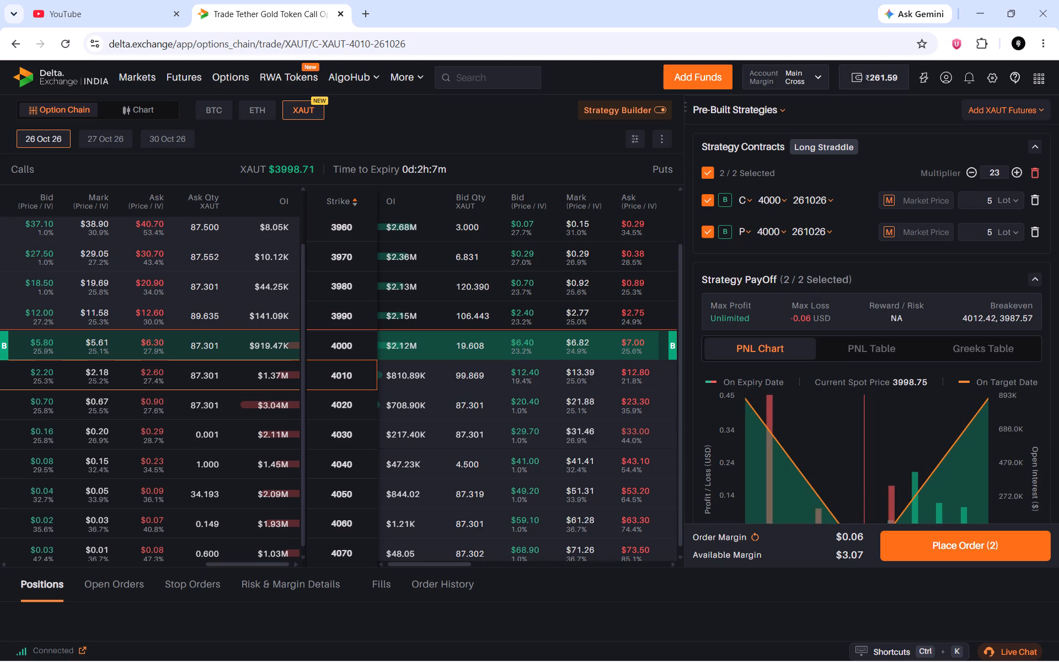
{"action": "left_click", "coordinate": [1014, 172]}
{"action": "left_click", "coordinate": [1014, 172]}
{"action": "triple_click", "coordinate": [1014, 172]}
{"action": "double_click", "coordinate": [1014, 172]}
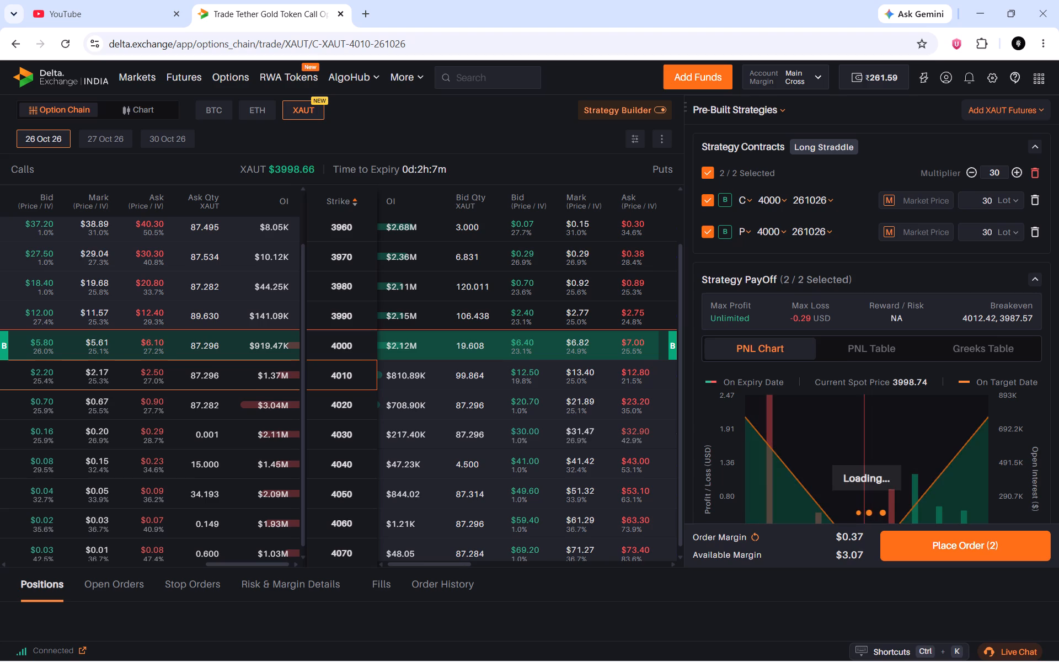
{"action": "scroll", "coordinate": [1058, 224], "scroll_direction": "down", "scroll_amount": 2}
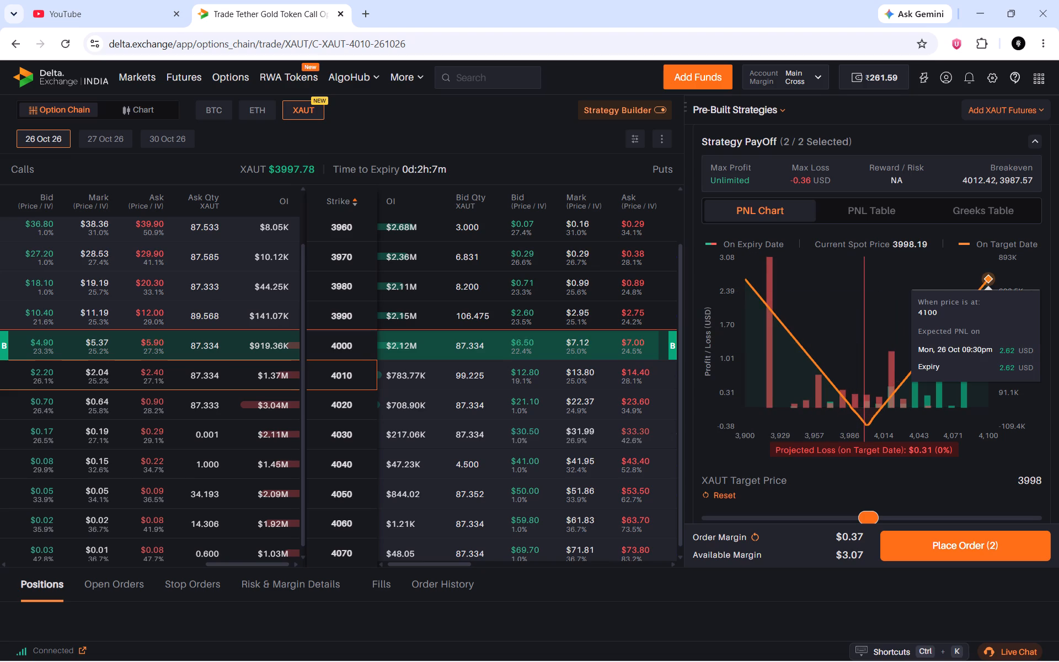
Build a BTC long straddle at strike 79400 for 27 Oct 26 by buying the call and put, and review its payoff.
{"action": "left_click", "coordinate": [221, 109]}
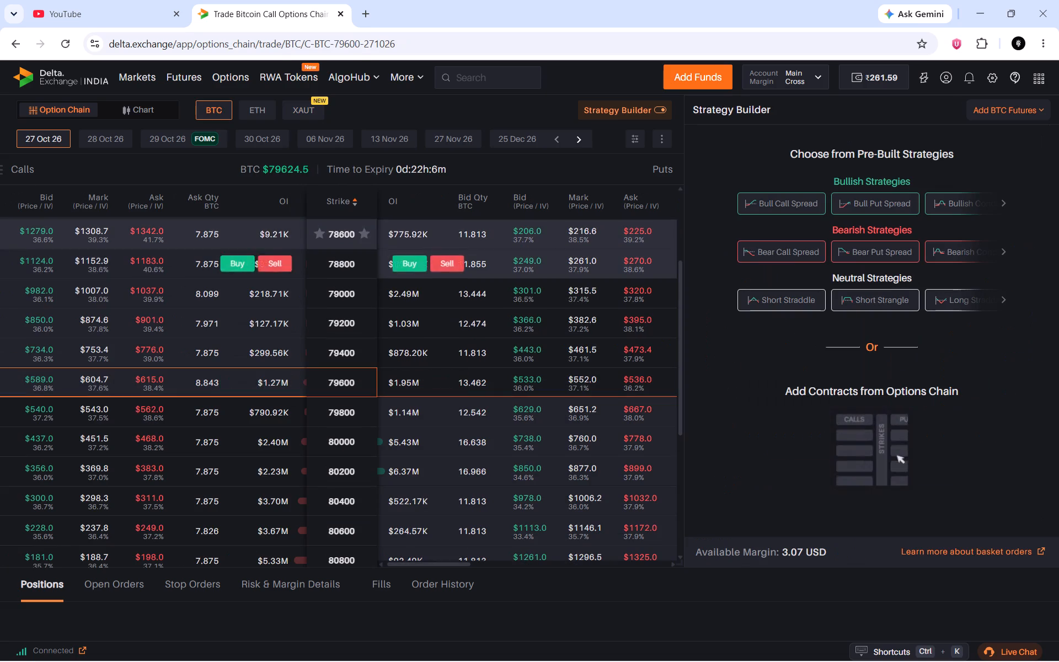
{"action": "scroll", "coordinate": [553, 274], "scroll_direction": "up", "scroll_amount": 8}
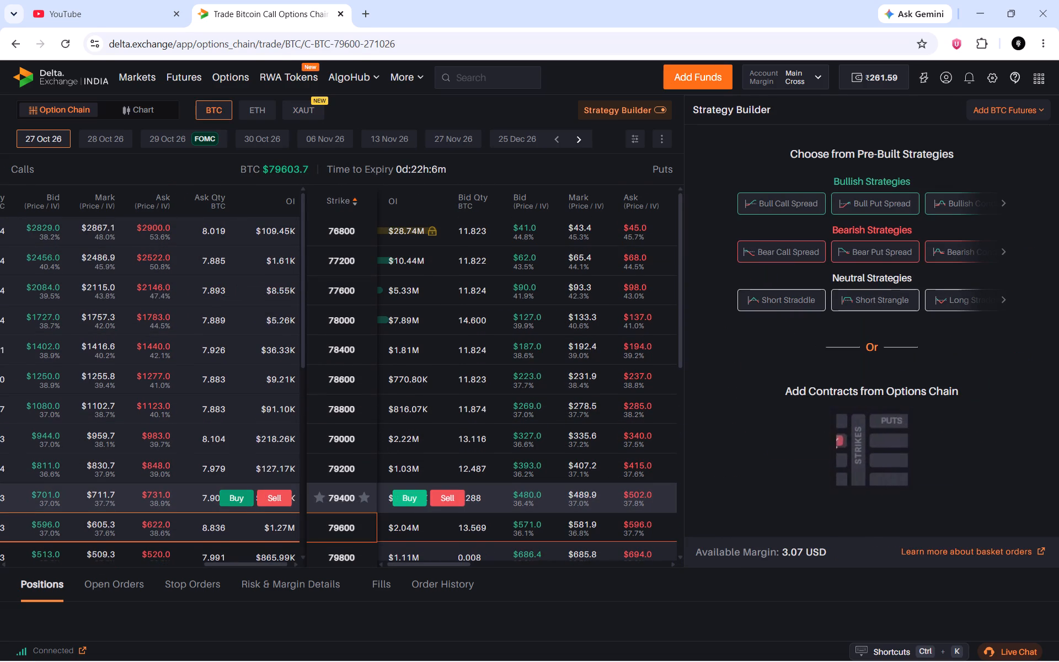
{"action": "left_click", "coordinate": [228, 500]}
{"action": "left_click", "coordinate": [404, 501]}
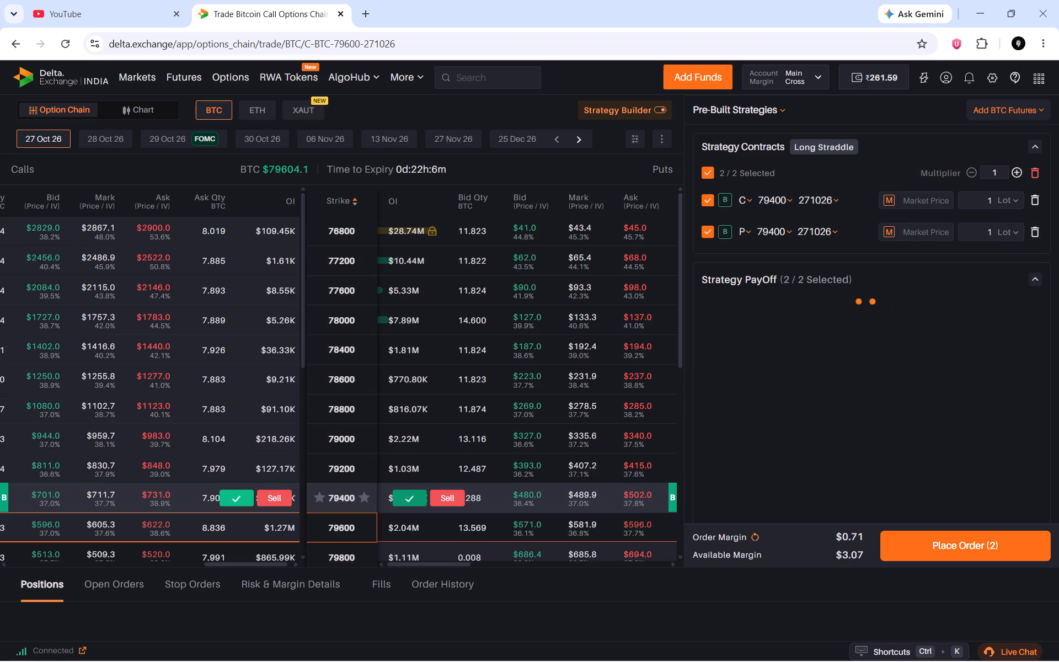
{"action": "scroll", "coordinate": [1058, 234], "scroll_direction": "down", "scroll_amount": 1}
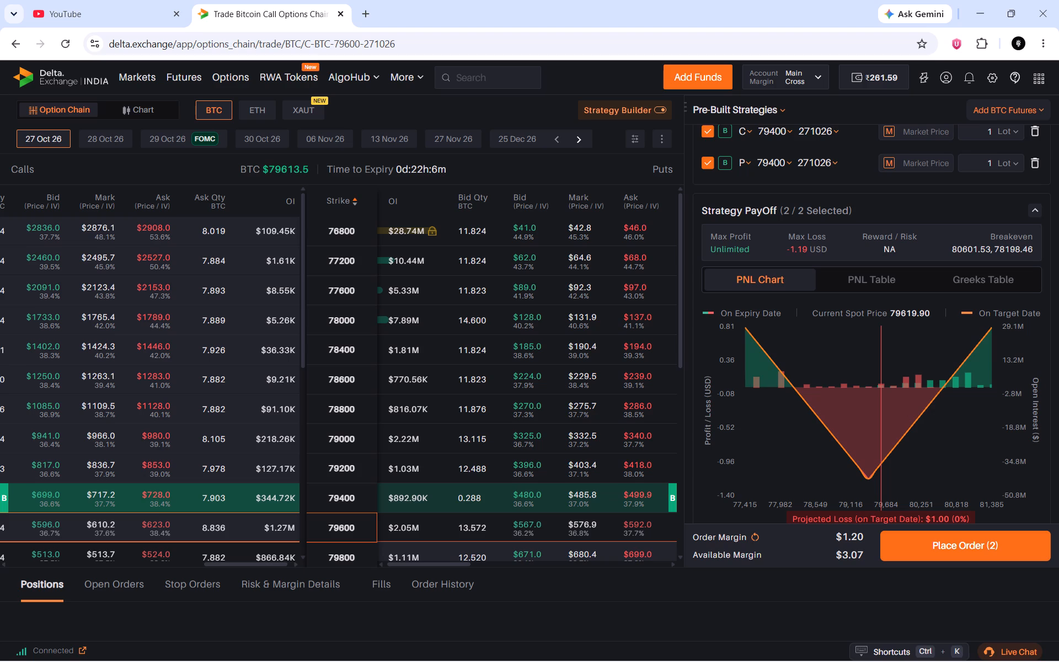
{"action": "scroll", "coordinate": [1058, 206], "scroll_direction": "down", "scroll_amount": 1}
{"action": "scroll", "coordinate": [586, 386], "scroll_direction": "down", "scroll_amount": 1}
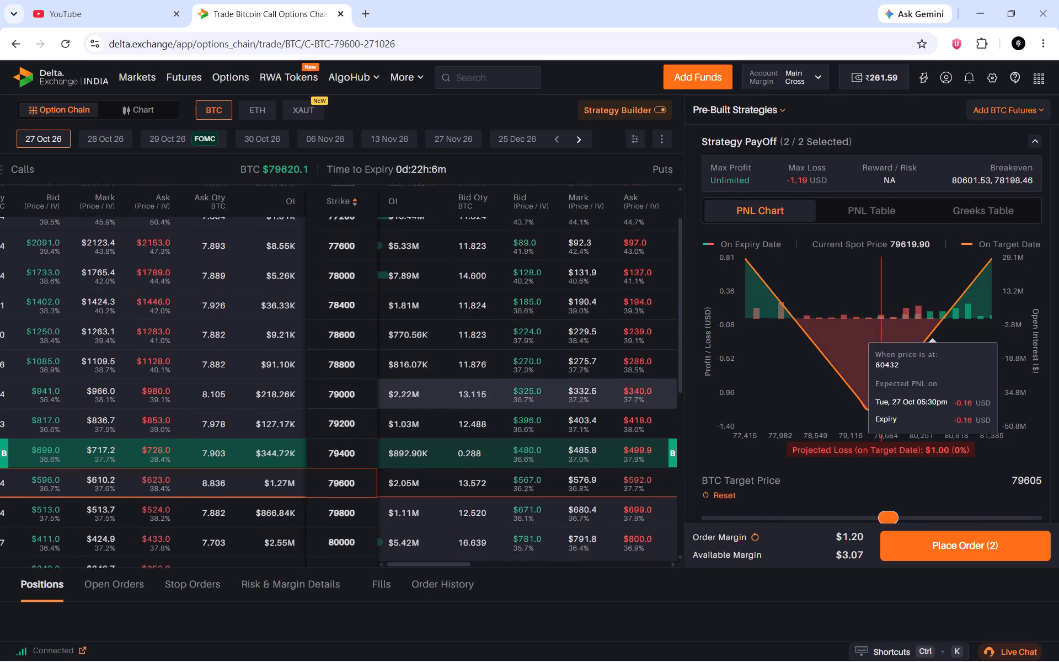
Replace the BTC 79400 straddle with a buy call and buy put at strike 80000 for 27 Oct 26, and review the payoff.
{"action": "scroll", "coordinate": [1058, 234], "scroll_direction": "up", "scroll_amount": 4}
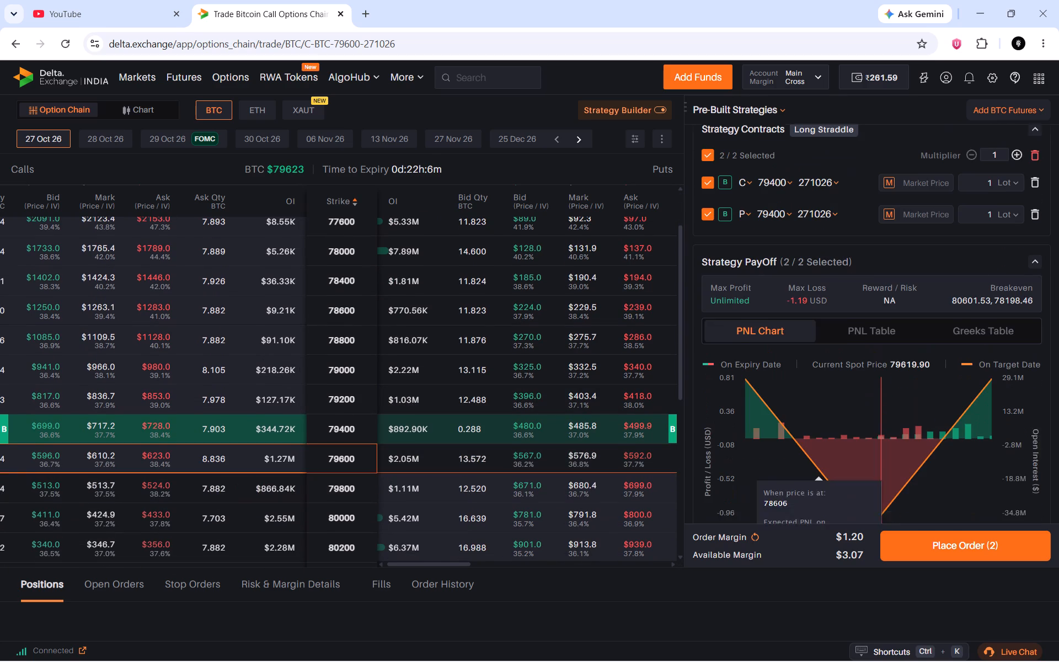
{"action": "left_click", "coordinate": [1037, 167]}
{"action": "scroll", "coordinate": [521, 353], "scroll_direction": "down", "scroll_amount": 1}
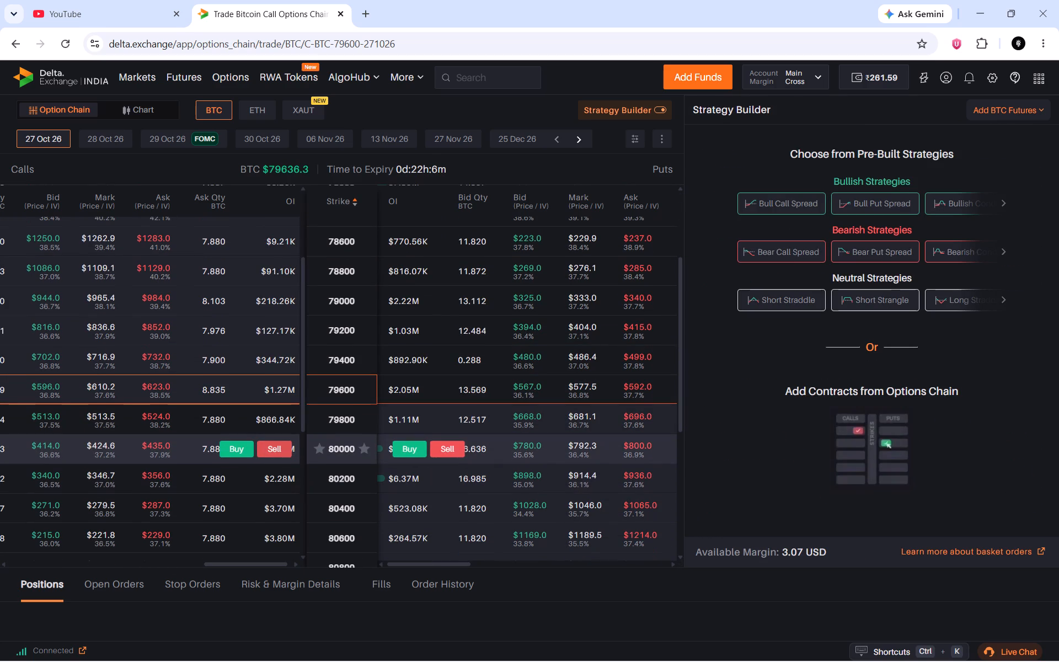
{"action": "left_click", "coordinate": [247, 455]}
{"action": "left_click", "coordinate": [415, 449]}
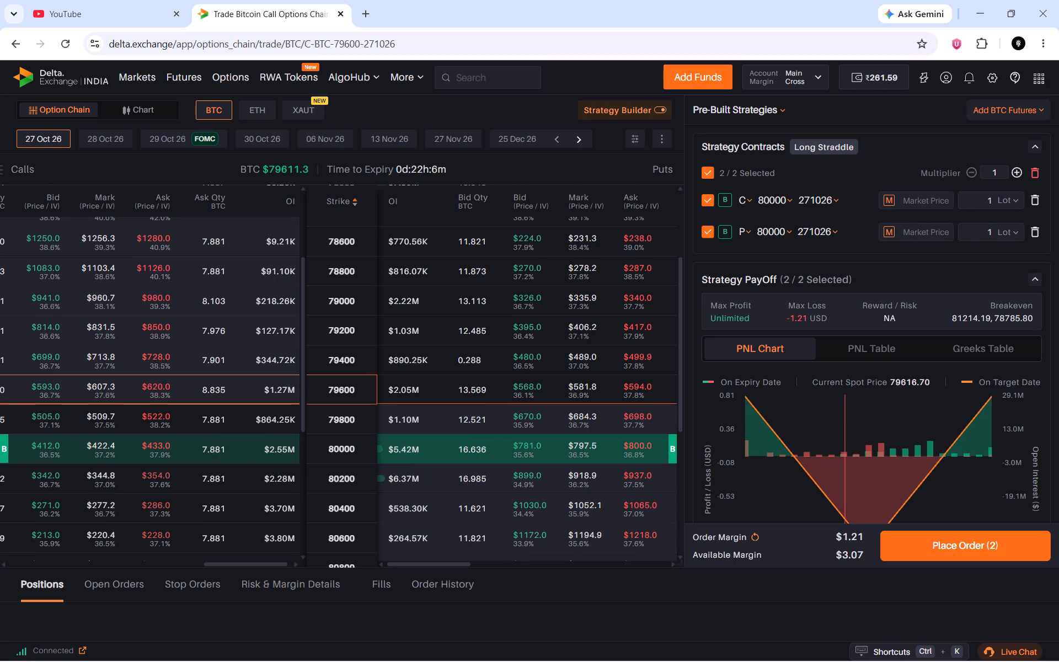
{"action": "scroll", "coordinate": [975, 277], "scroll_direction": "down", "scroll_amount": 1}
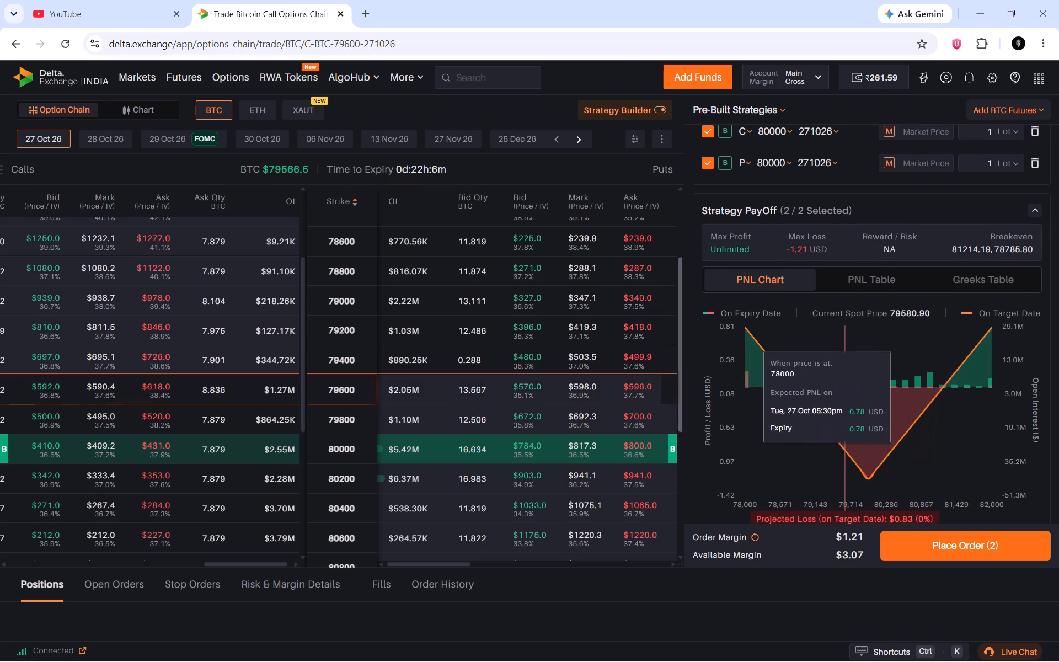
{"action": "scroll", "coordinate": [557, 358], "scroll_direction": "down", "scroll_amount": 1}
Switch to the ETH option chain and clear the 2160 put and 2460 call strangle from the strategy.
{"action": "left_click", "coordinate": [249, 104]}
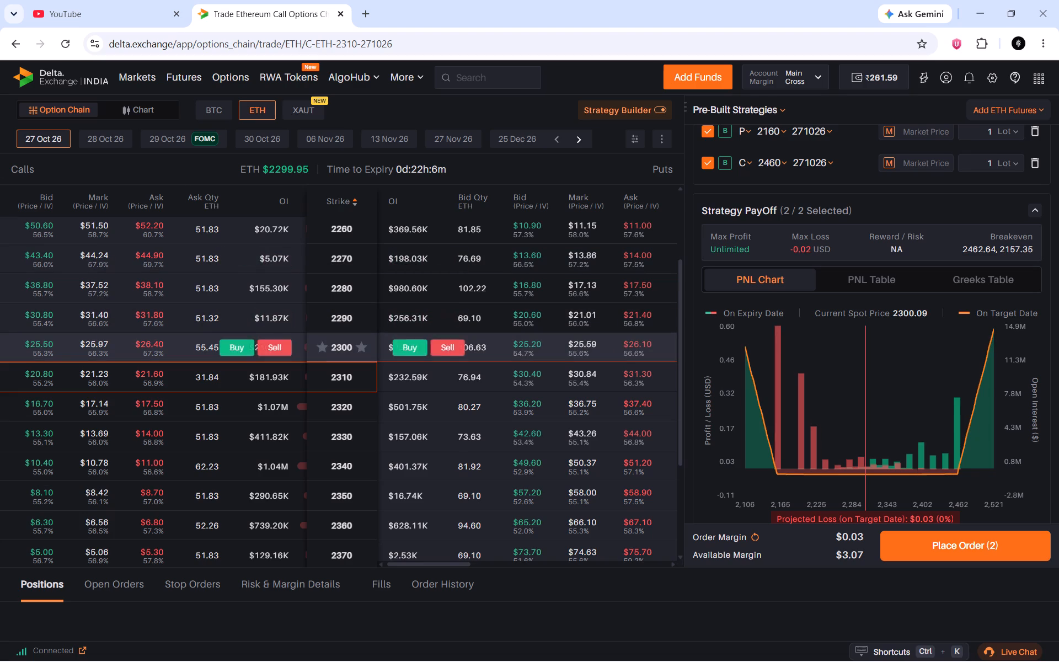
{"action": "scroll", "coordinate": [1031, 182], "scroll_direction": "up", "scroll_amount": 3}
{"action": "left_click", "coordinate": [1037, 171]}
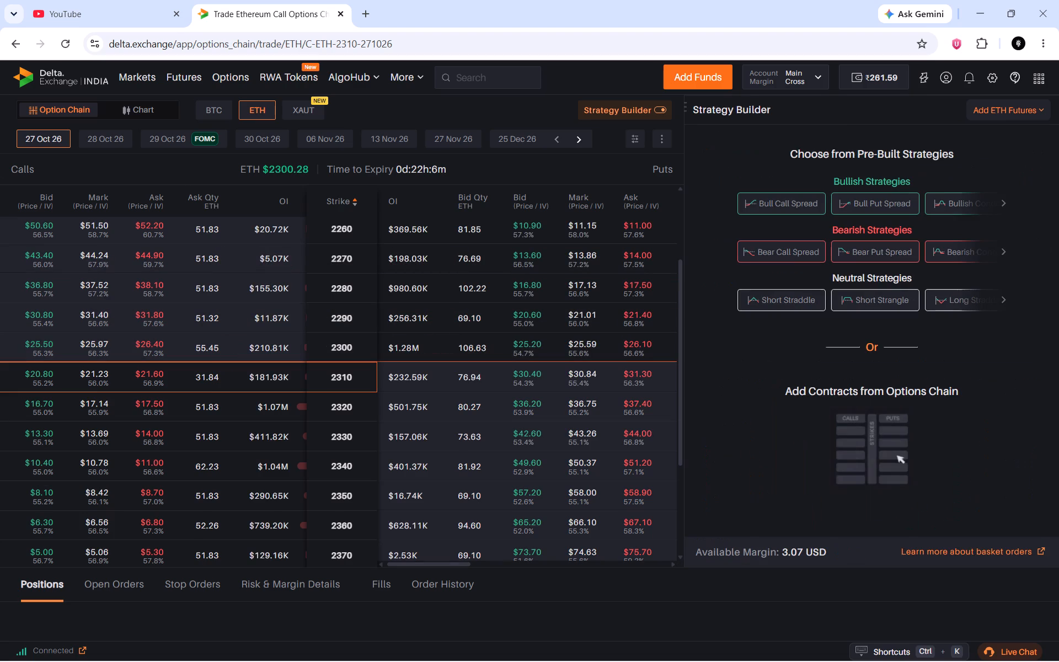
Build an ETH long straddle at strike 2310 for 27 Oct 26 by buying the call and put, and review its payoff.
{"action": "scroll", "coordinate": [398, 400], "scroll_direction": "down", "scroll_amount": 1}
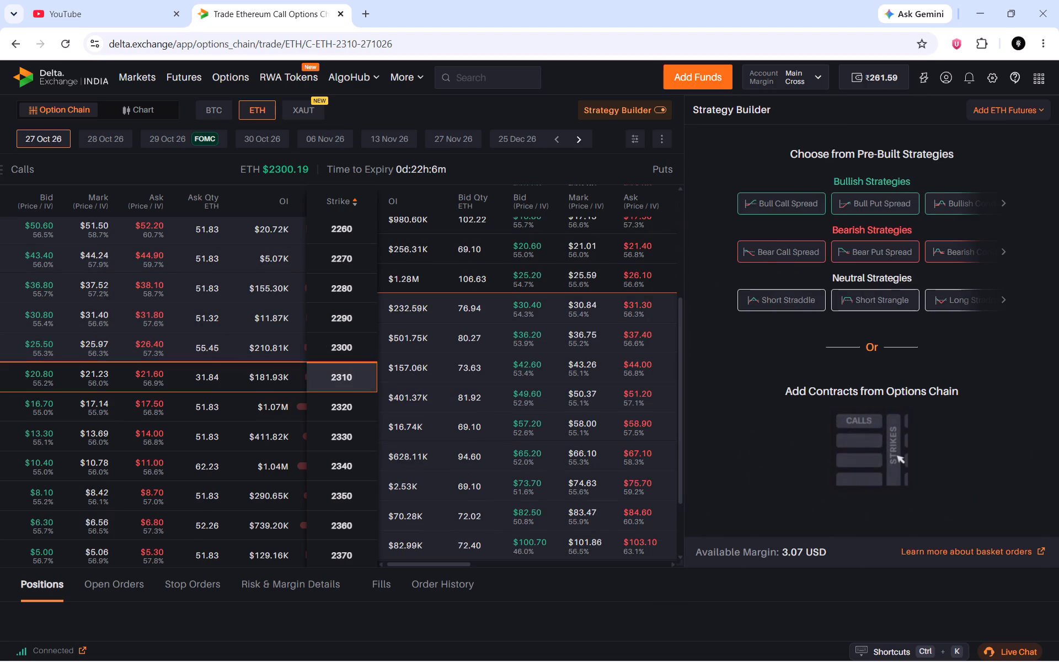
{"action": "scroll", "coordinate": [408, 341], "scroll_direction": "up", "scroll_amount": 3}
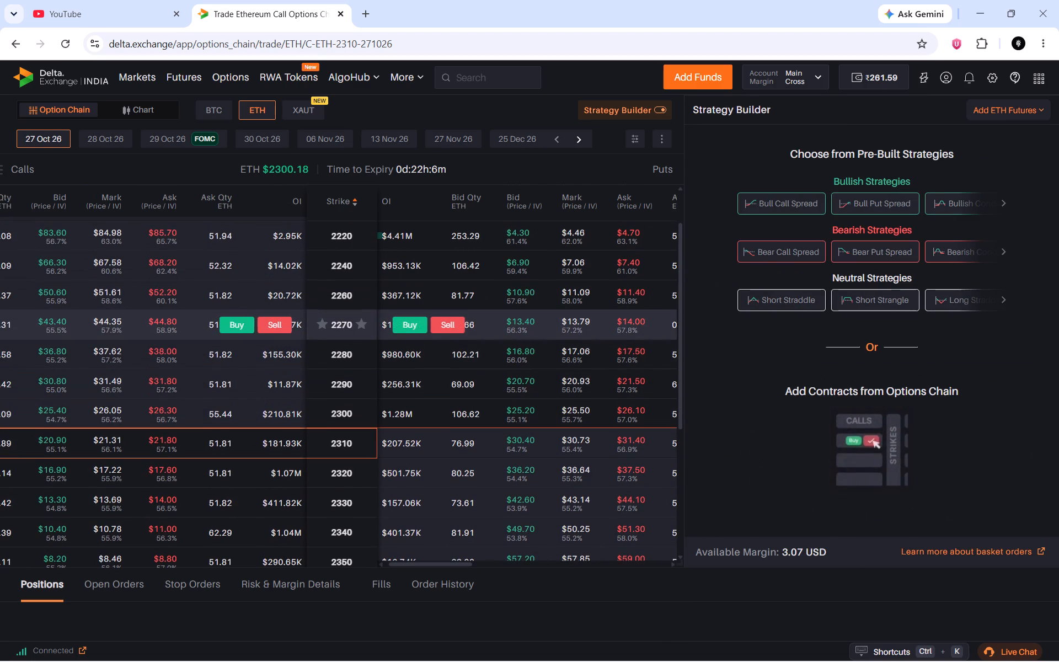
{"action": "scroll", "coordinate": [312, 334], "scroll_direction": "up", "scroll_amount": 1}
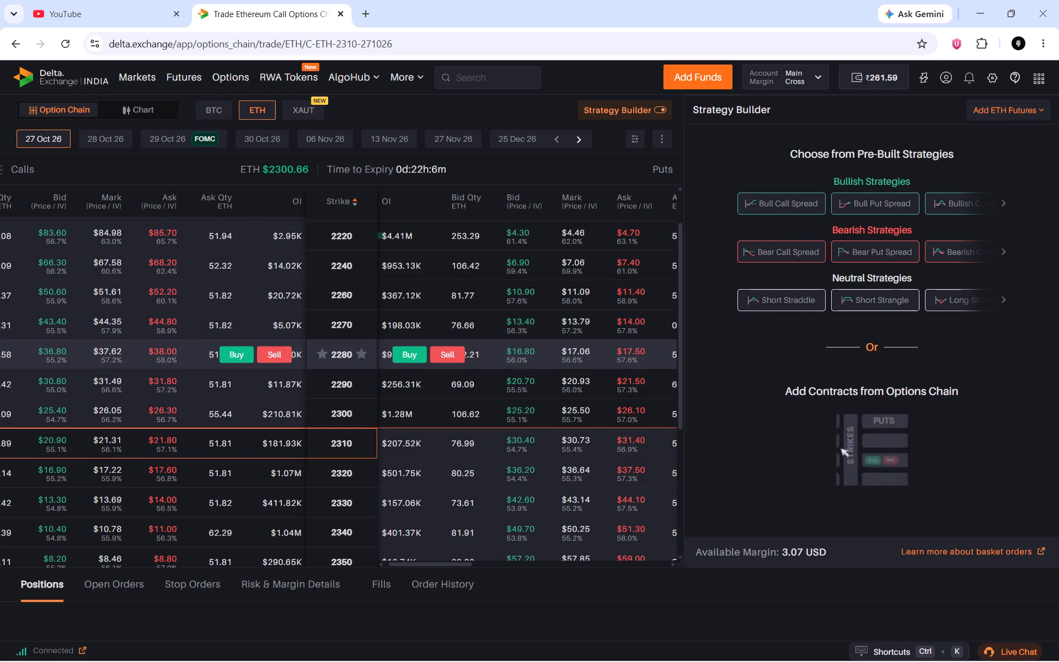
{"action": "scroll", "coordinate": [443, 341], "scroll_direction": "up", "scroll_amount": 6}
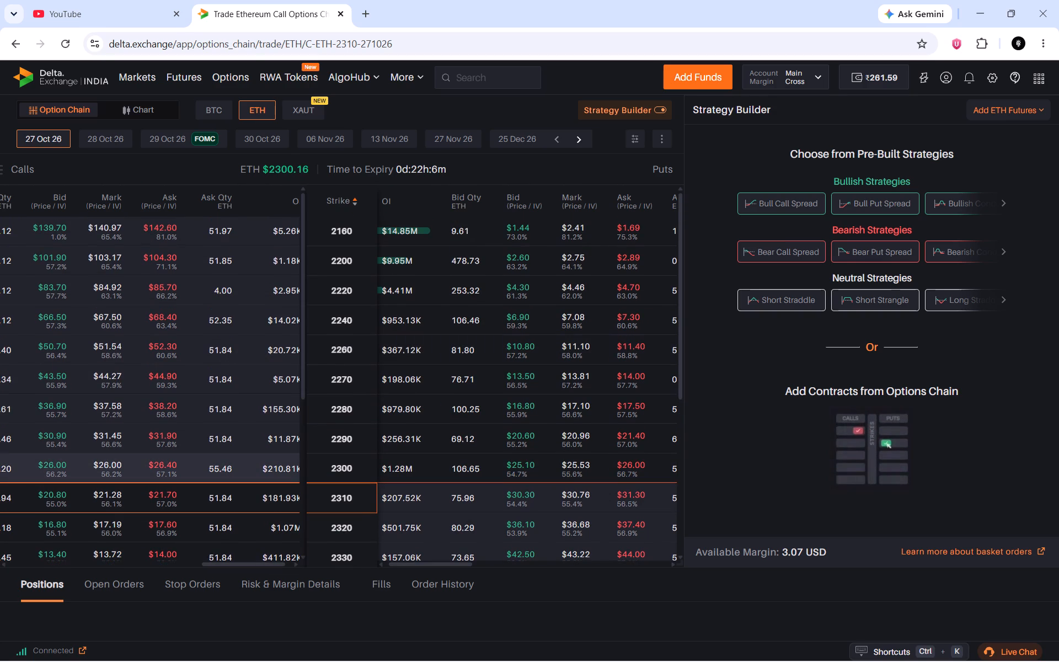
{"action": "left_click", "coordinate": [239, 499]}
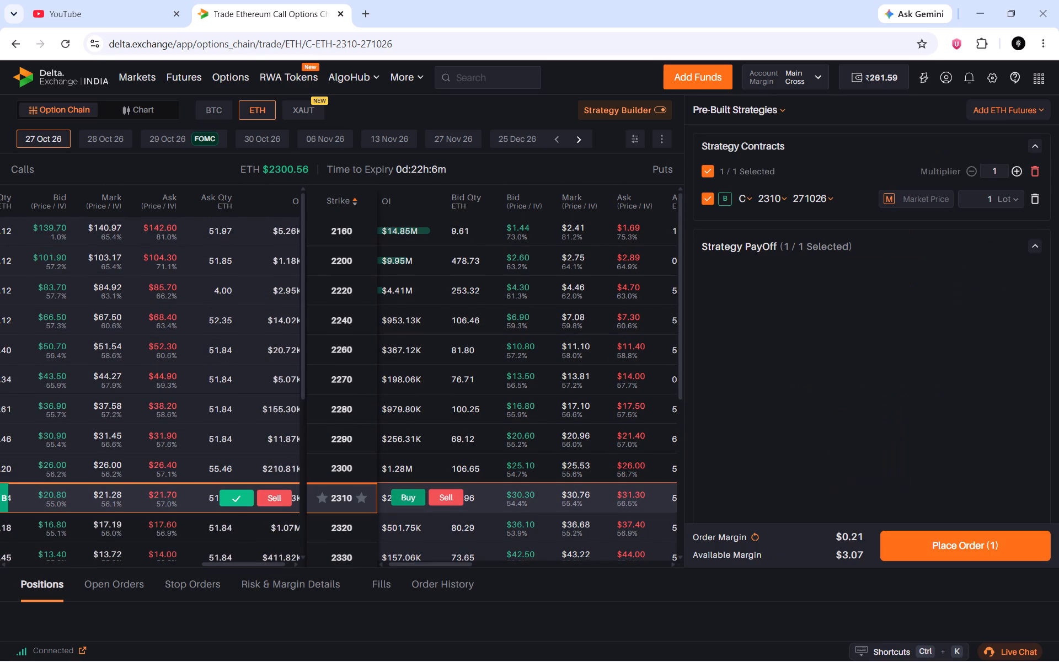
{"action": "left_click", "coordinate": [408, 498]}
{"action": "scroll", "coordinate": [1058, 309], "scroll_direction": "down", "scroll_amount": 1}
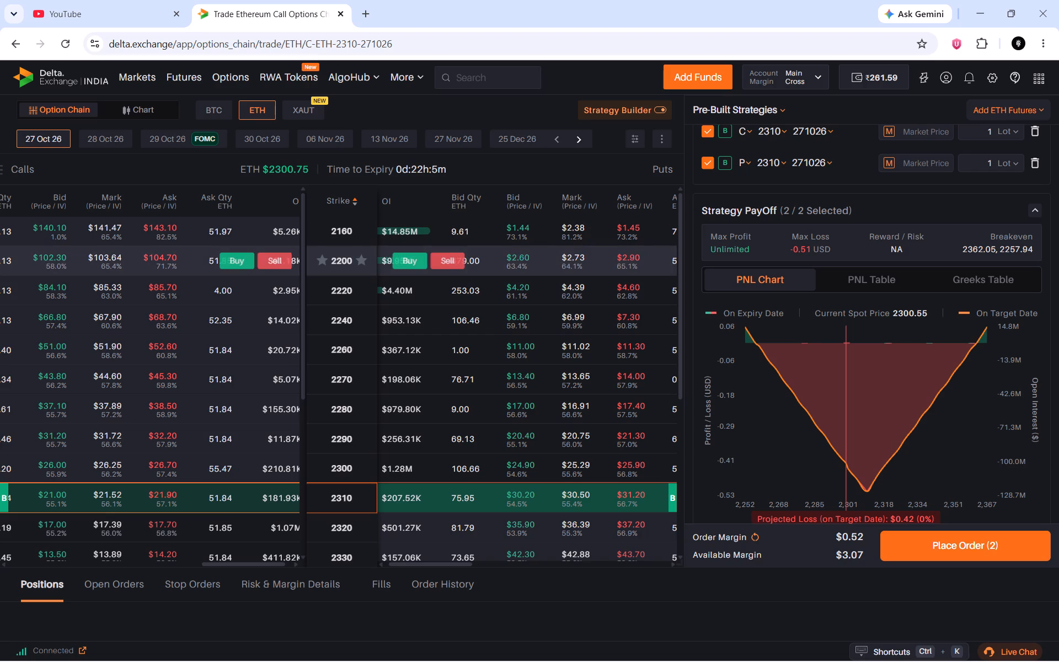
Add a buy call and a buy put at ETH strike 2160 for 27 Oct 26 alongside the 2310 straddle.
{"action": "scroll", "coordinate": [328, 248], "scroll_direction": "up", "scroll_amount": 4}
{"action": "left_click", "coordinate": [240, 228]}
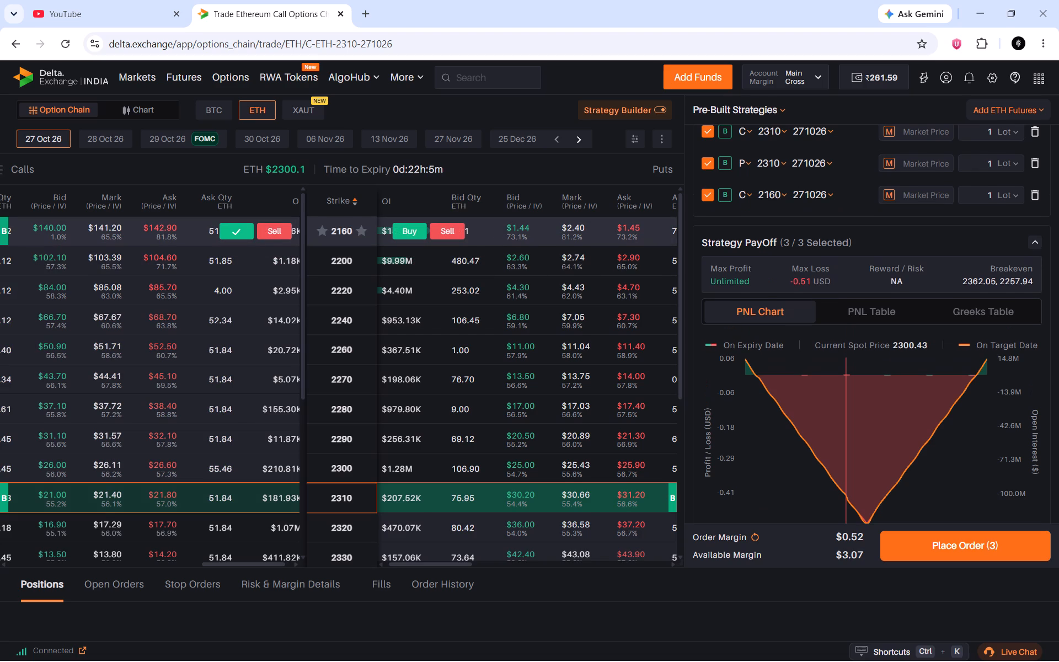
{"action": "left_click", "coordinate": [405, 229]}
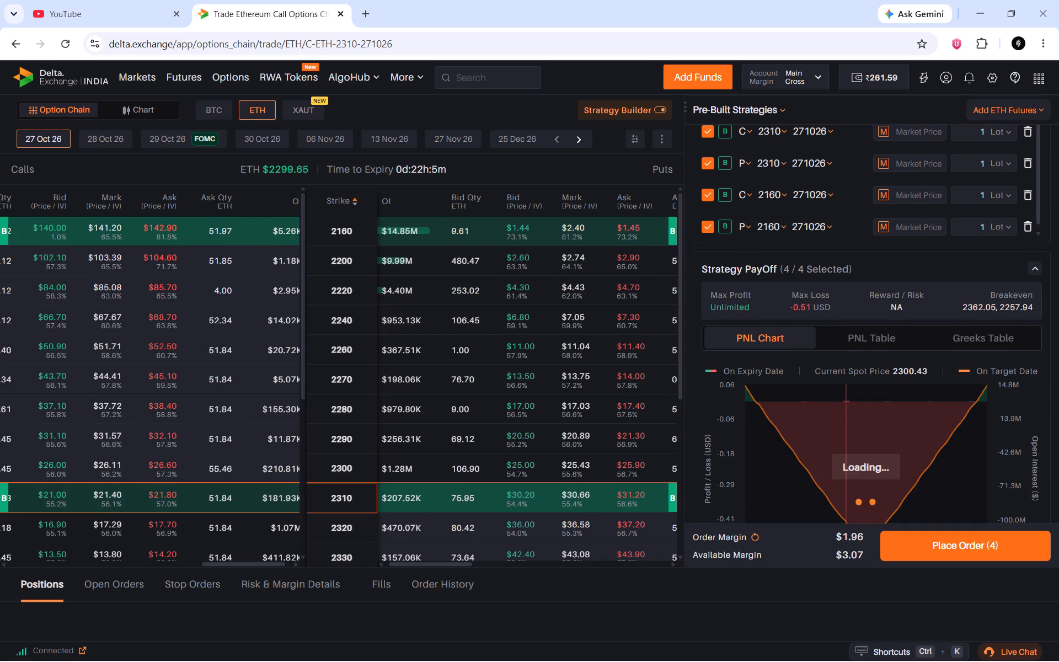
{"action": "scroll", "coordinate": [1058, 228], "scroll_direction": "up", "scroll_amount": 3}
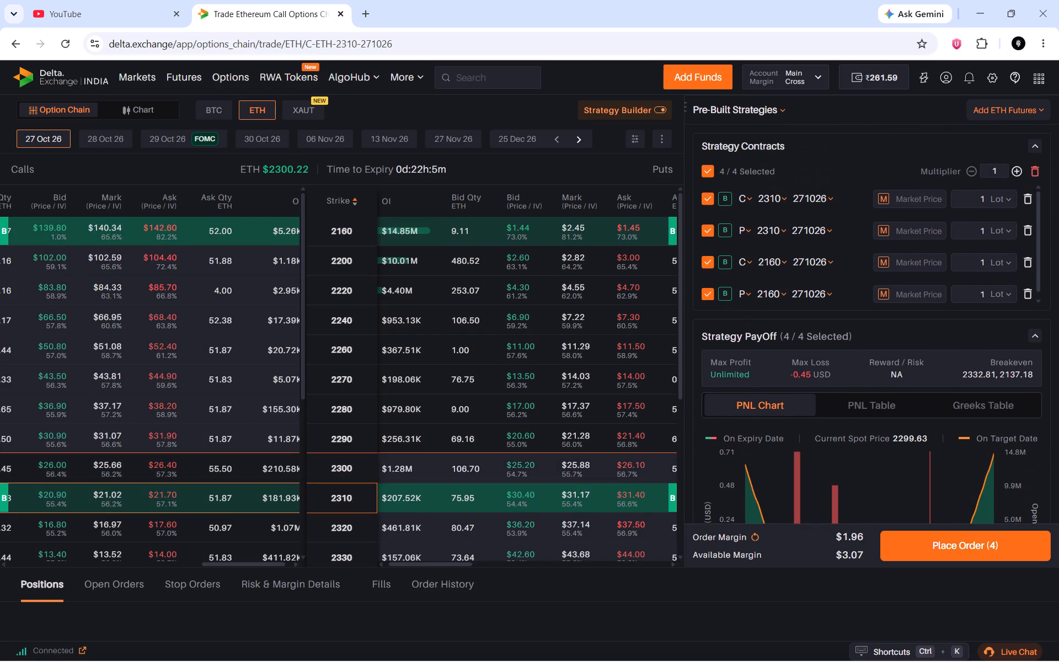
Remove the ETH 2310 call and put for 27 Oct 26 from the strategy and review the payoff of the 2160 straddle.
{"action": "left_click", "coordinate": [1028, 201]}
{"action": "scroll", "coordinate": [1056, 226], "scroll_direction": "down", "scroll_amount": 1}
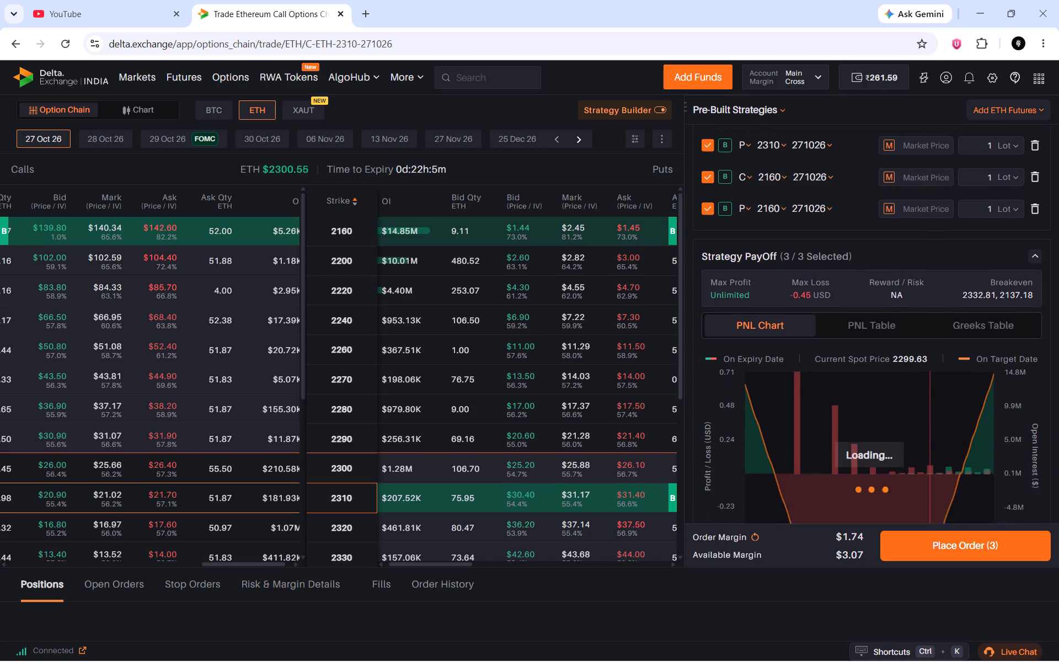
{"action": "scroll", "coordinate": [1056, 226], "scroll_direction": "down", "scroll_amount": 1}
{"action": "scroll", "coordinate": [1056, 226], "scroll_direction": "up", "scroll_amount": 2}
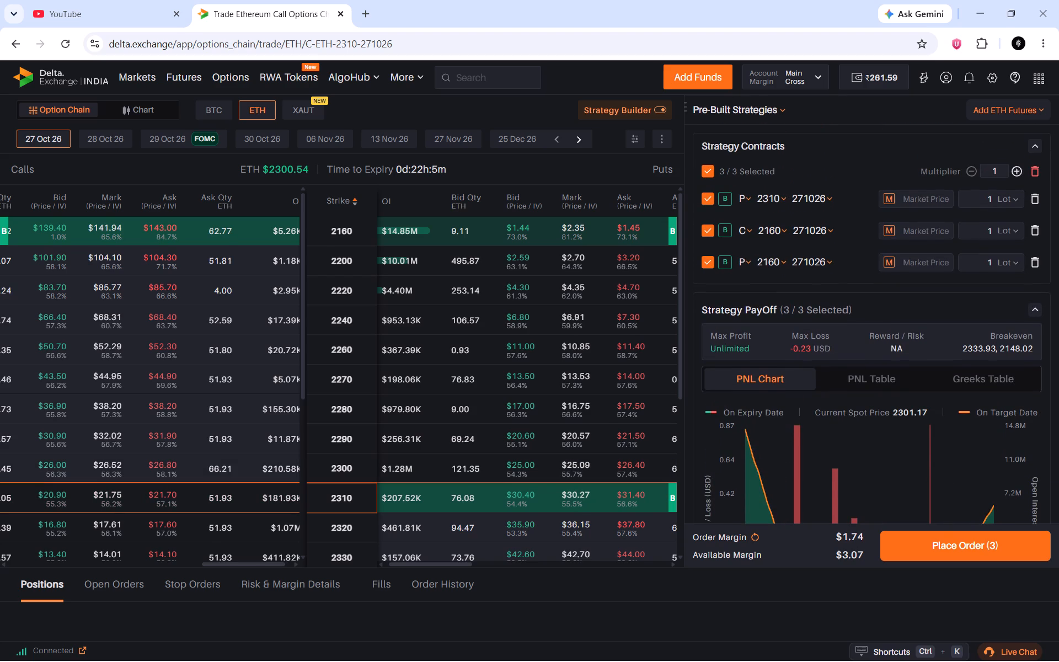
{"action": "left_click", "coordinate": [1034, 199]}
{"action": "scroll", "coordinate": [1058, 202], "scroll_direction": "down", "scroll_amount": 1}
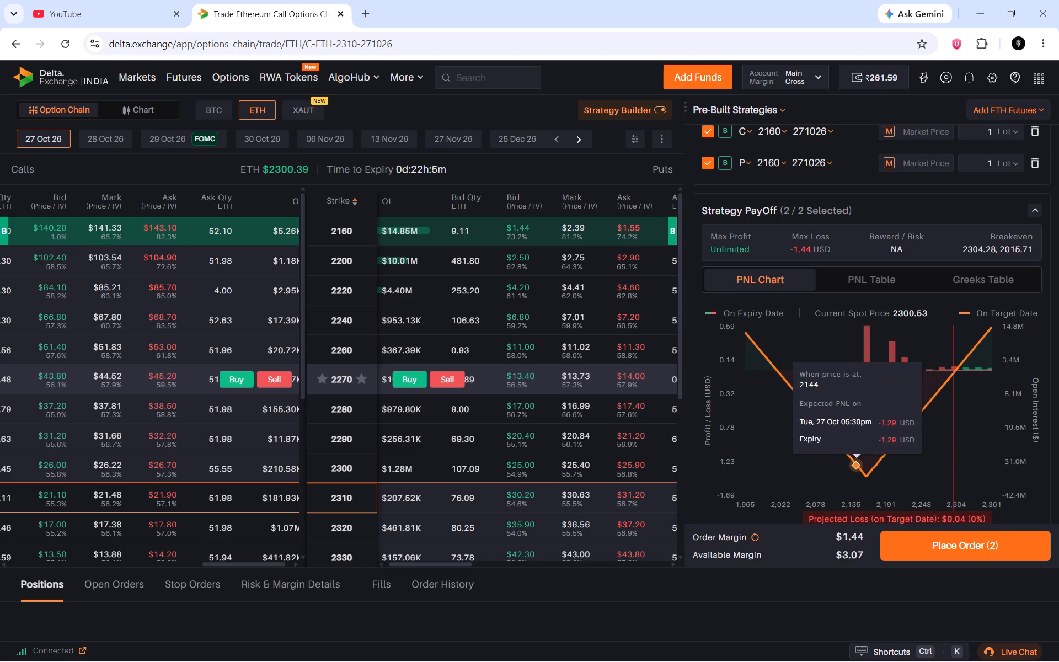
Clear the remaining ETH 2160 call and put for 27 Oct 26 from the strategy.
{"action": "scroll", "coordinate": [1058, 248], "scroll_direction": "up", "scroll_amount": 3}
{"action": "left_click", "coordinate": [1036, 195]}
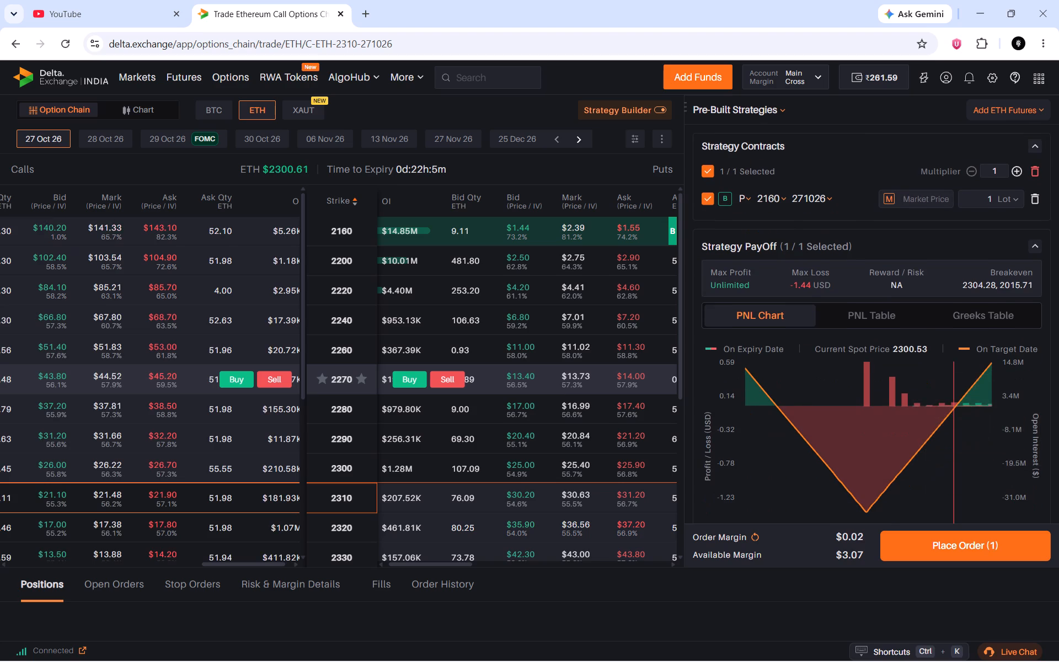
{"action": "left_click", "coordinate": [1034, 204]}
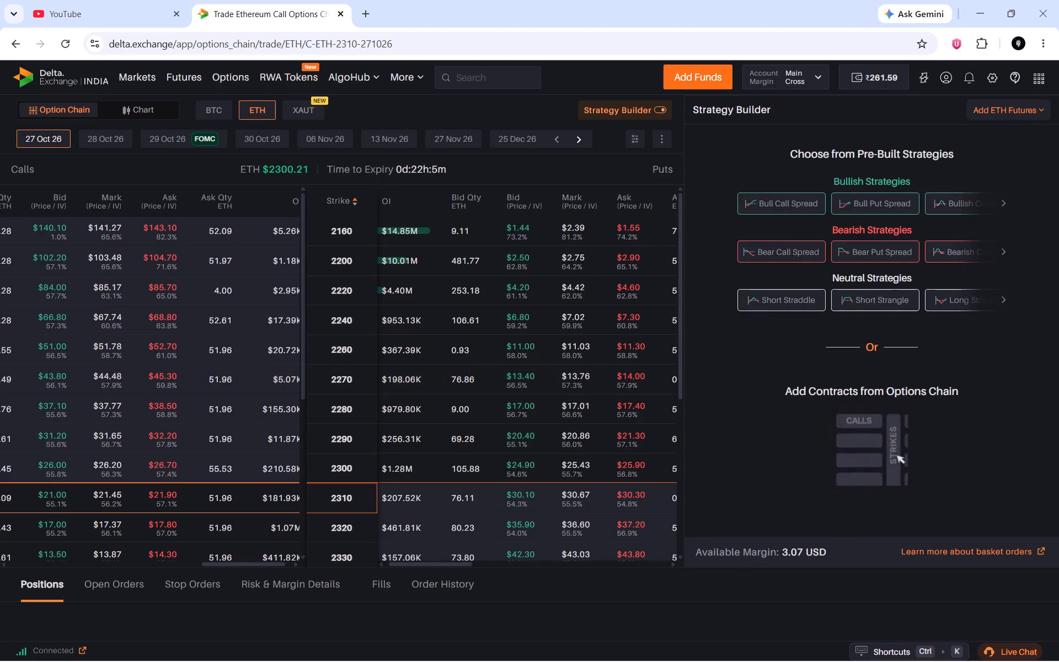
Add a BTC buy call and buy put at strike 80400 for 28 Oct 26 to the strategy and review the combined payoff.
{"action": "left_click", "coordinate": [208, 110]}
{"action": "left_click", "coordinate": [104, 134]}
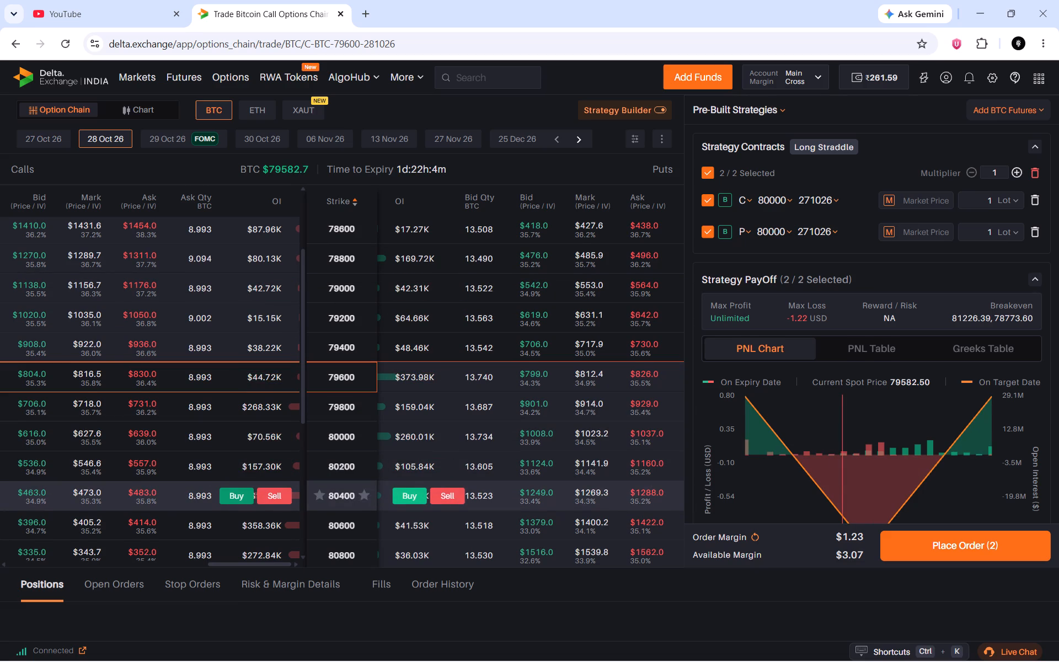
{"action": "left_click", "coordinate": [248, 498]}
{"action": "left_click", "coordinate": [409, 499]}
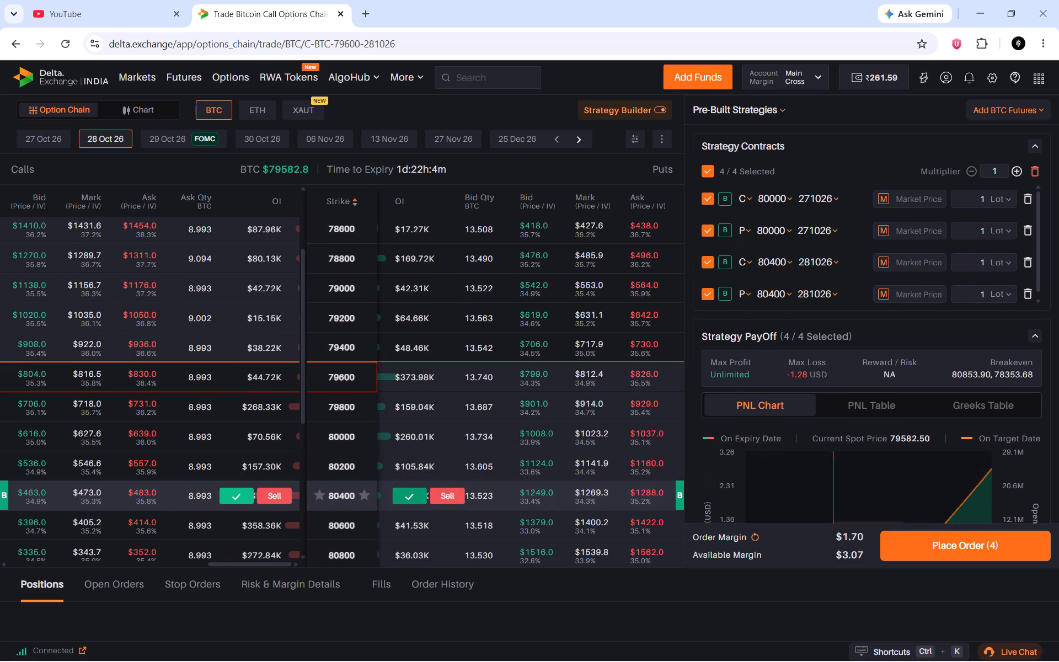
{"action": "scroll", "coordinate": [1058, 309], "scroll_direction": "down", "scroll_amount": 2}
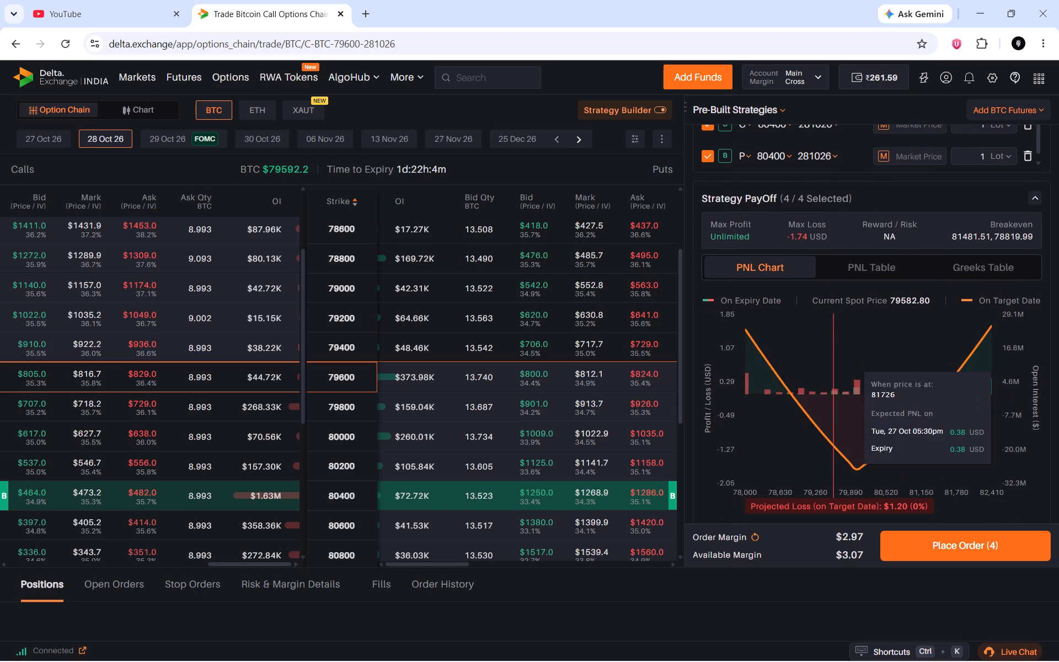
Remove the BTC 80000 call and put for 27 Oct 26, and review the payoff of the 80400 straddle.
{"action": "scroll", "coordinate": [1058, 175], "scroll_direction": "up", "scroll_amount": 3}
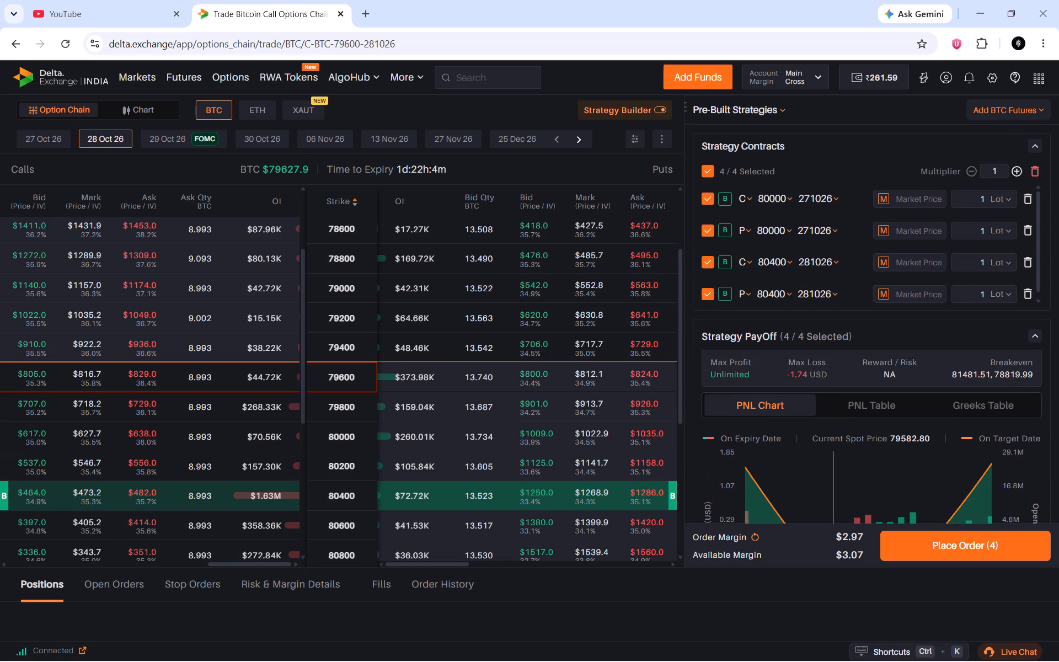
{"action": "double_click", "coordinate": [1028, 205]}
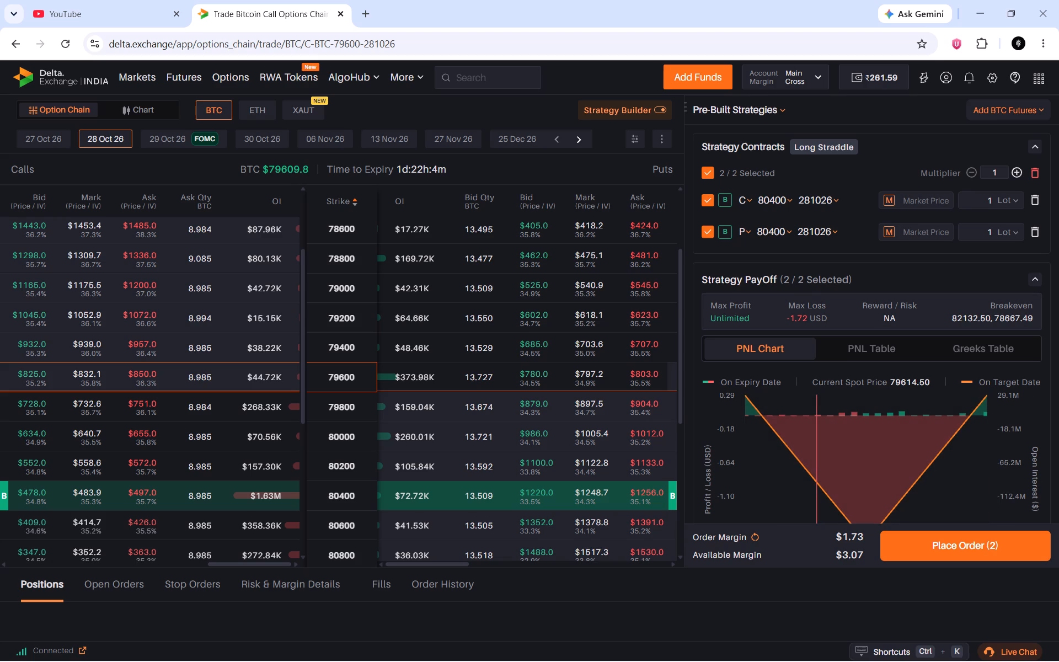
{"action": "scroll", "coordinate": [1058, 253], "scroll_direction": "down", "scroll_amount": 1}
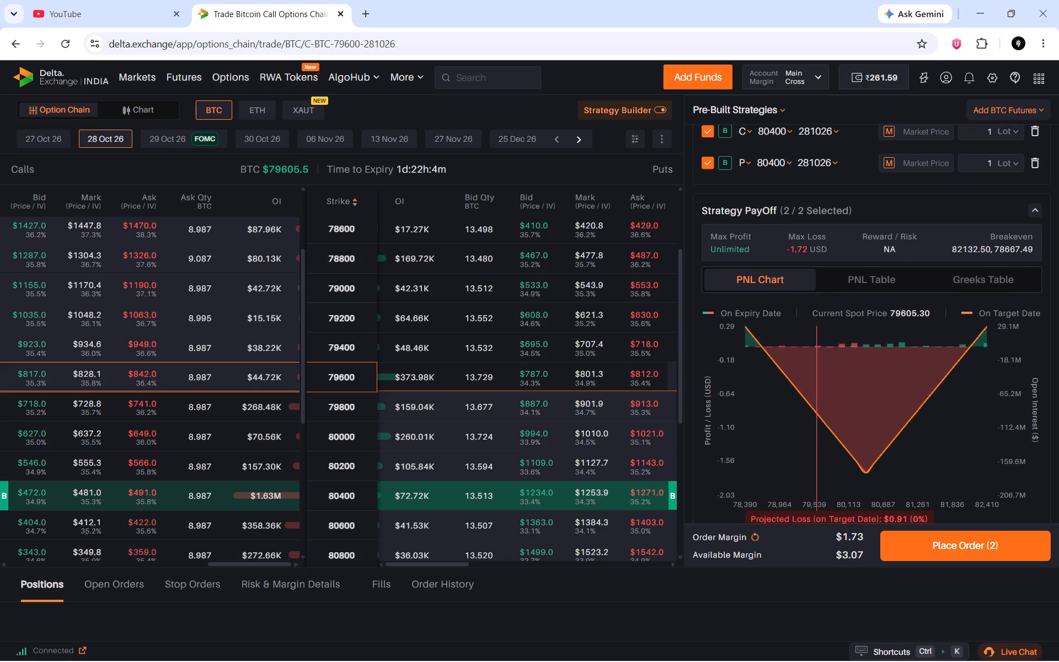
Look over the BTC option chain for 29 Oct 26 and the XAUT option chain with its 4000 straddle payoff.
{"action": "left_click", "coordinate": [167, 139]}
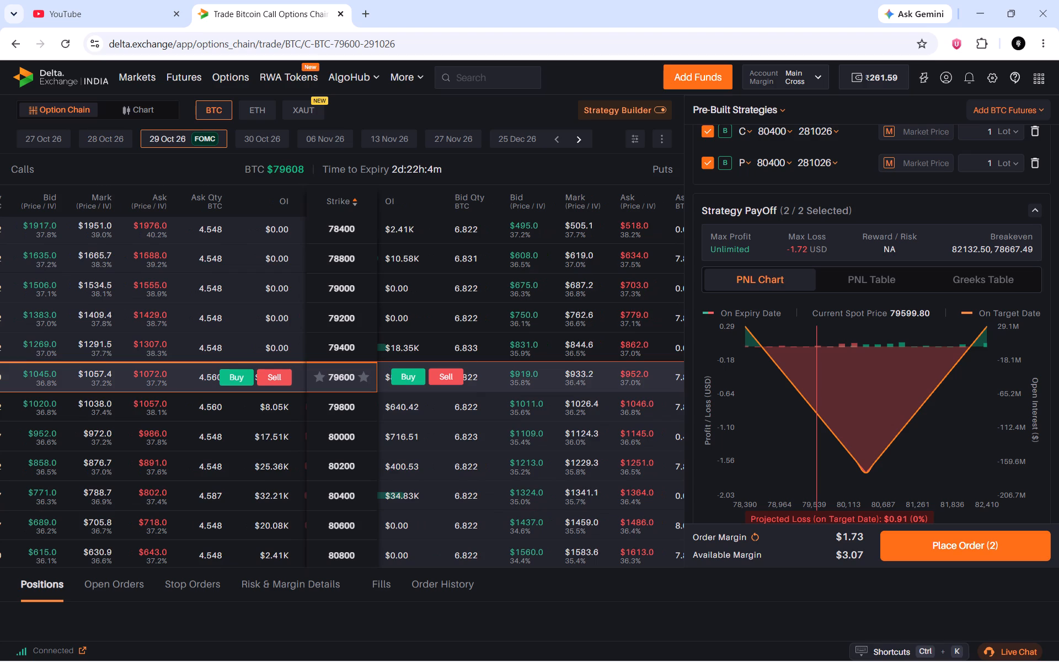
{"action": "left_click", "coordinate": [306, 111]}
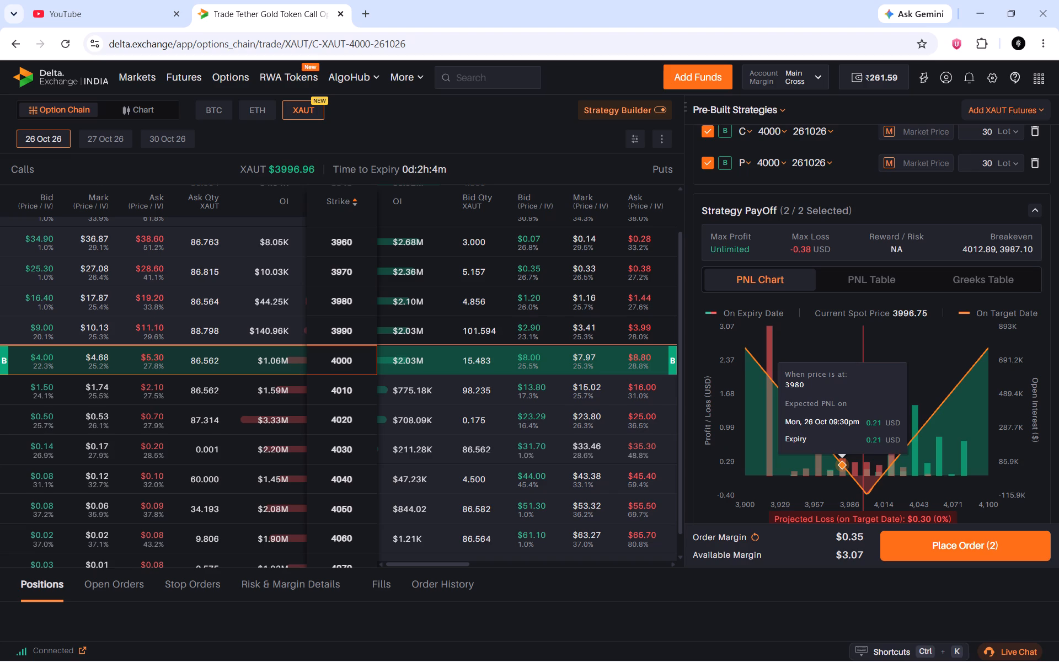
Open the Delta Exchange home page in a new browser tab through a Google search for delta exchange.
{"action": "left_click", "coordinate": [372, 17]}
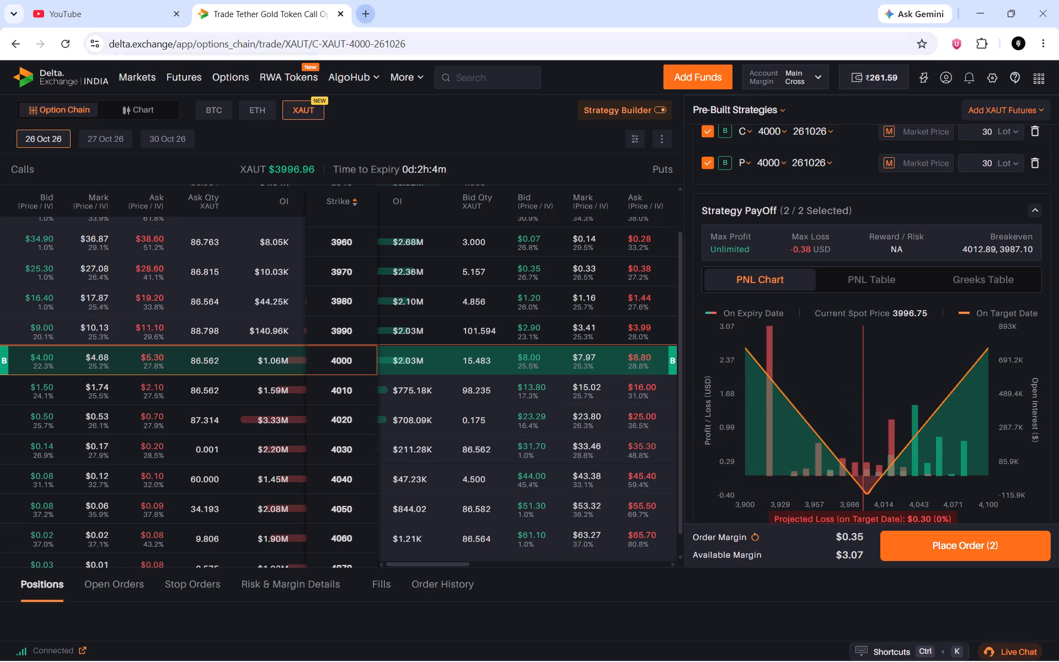
{"action": "left_click", "coordinate": [341, 38]}
{"action": "left_click", "coordinate": [213, 81]}
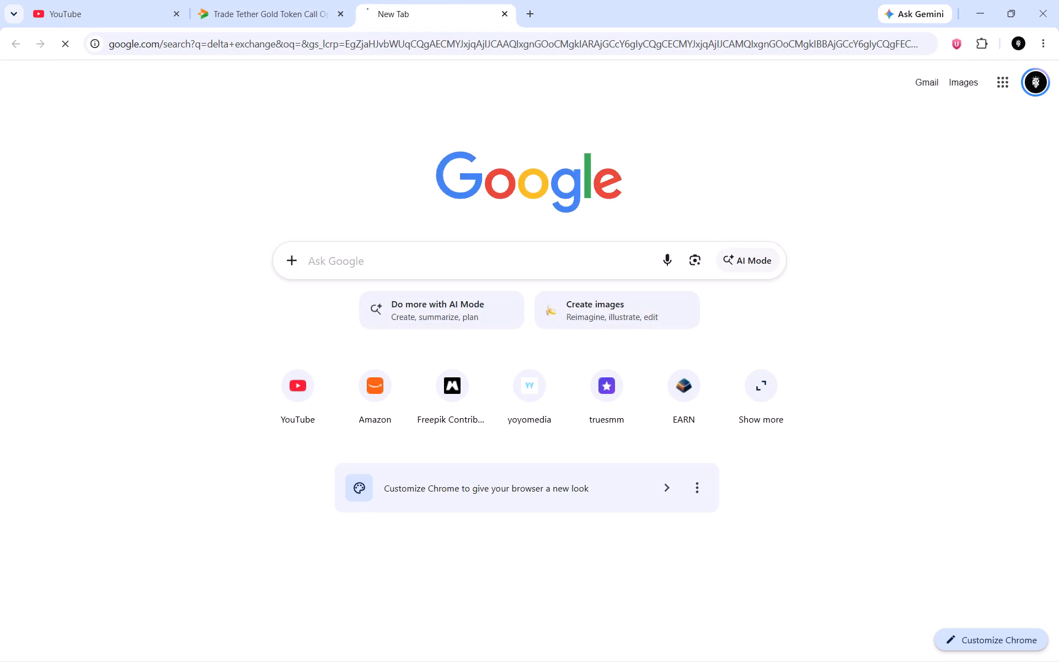
{"action": "left_click", "coordinate": [222, 233]}
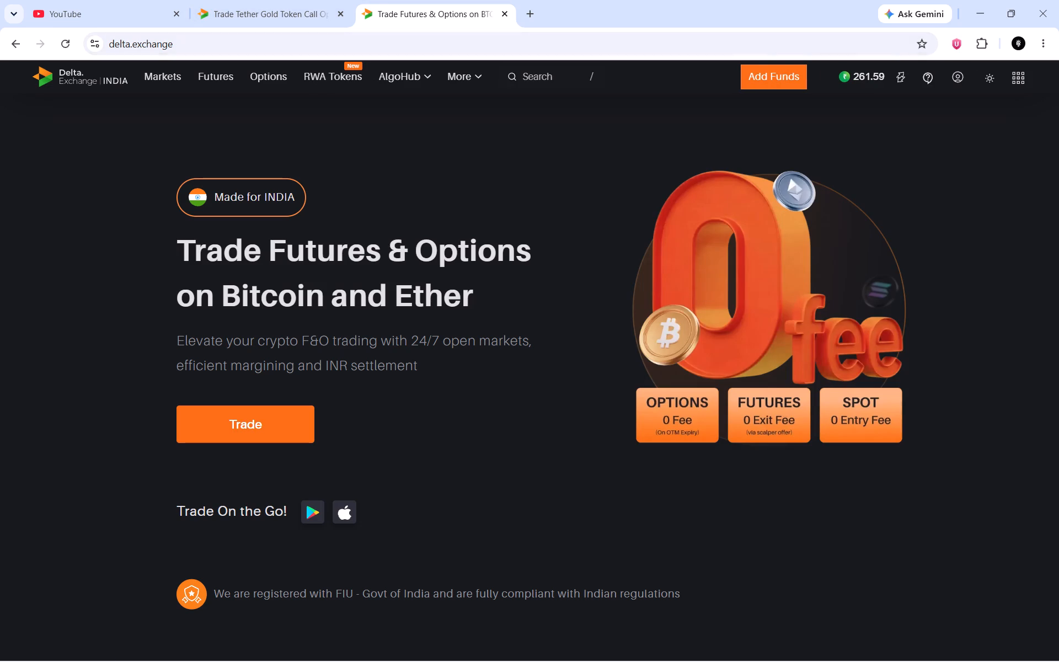
Open the XAUTUSD perpetual from the futures market list and examine its 1-minute mark price chart over a longer time span.
{"action": "left_click", "coordinate": [222, 76]}
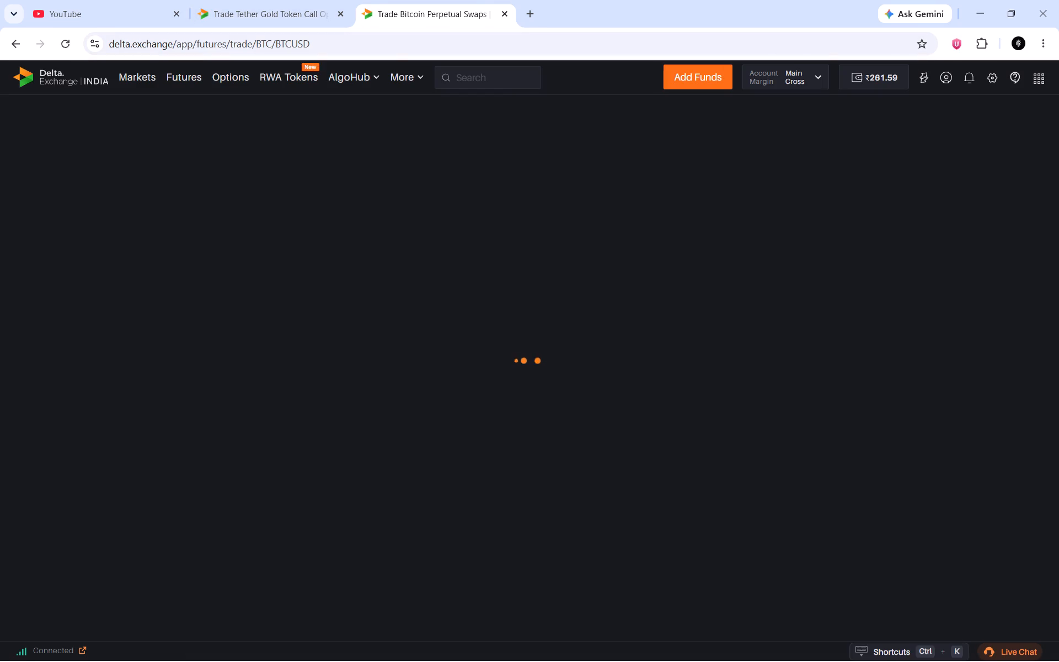
{"action": "left_click", "coordinate": [148, 83]}
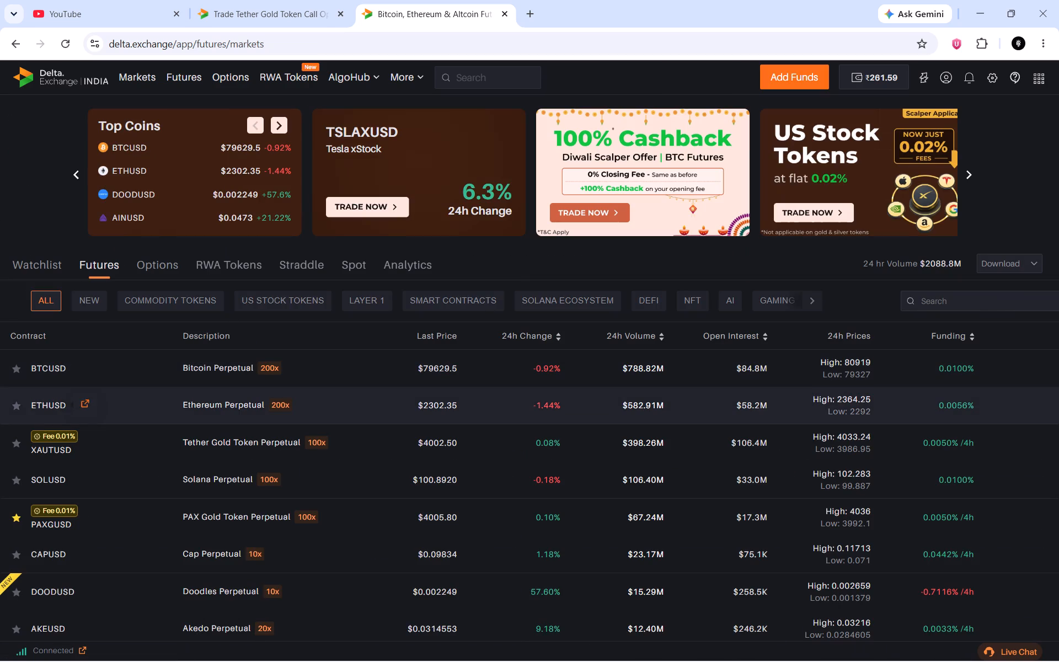
{"action": "left_click", "coordinate": [123, 439]}
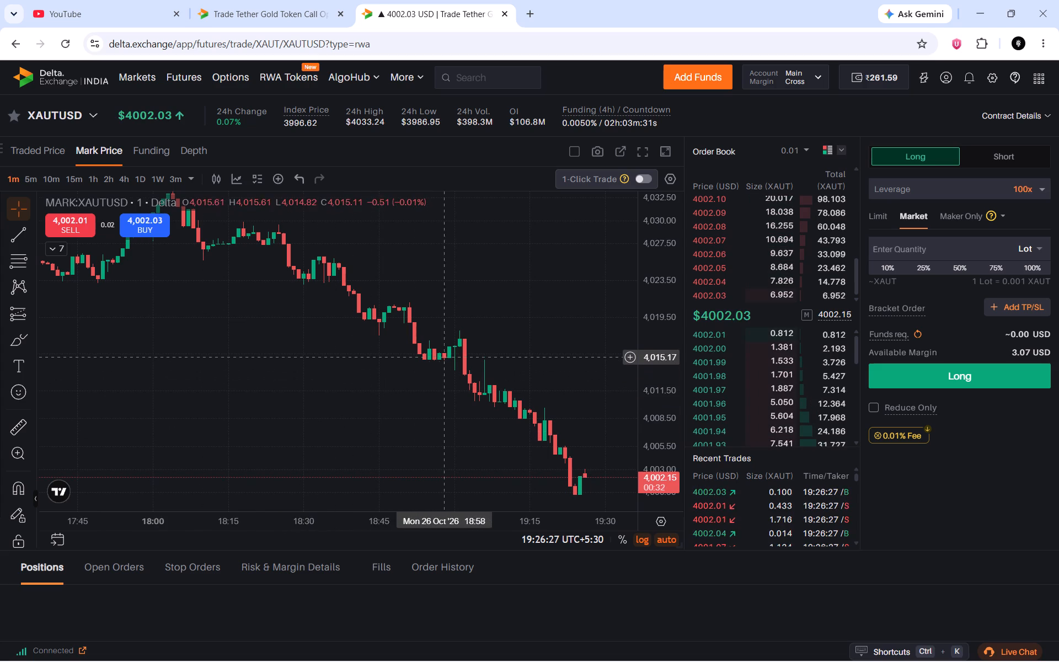
{"action": "scroll", "coordinate": [447, 357], "scroll_direction": "down", "scroll_amount": 5}
{"action": "scroll", "coordinate": [648, 270], "scroll_direction": "down", "scroll_amount": 11}
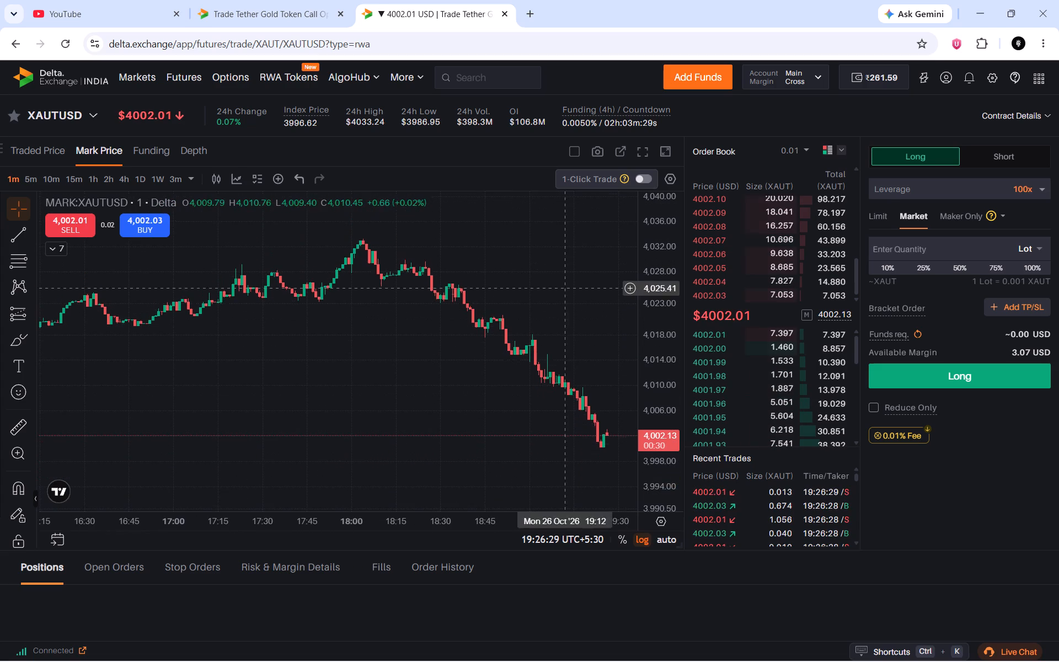
{"action": "scroll", "coordinate": [511, 296], "scroll_direction": "down", "scroll_amount": 17}
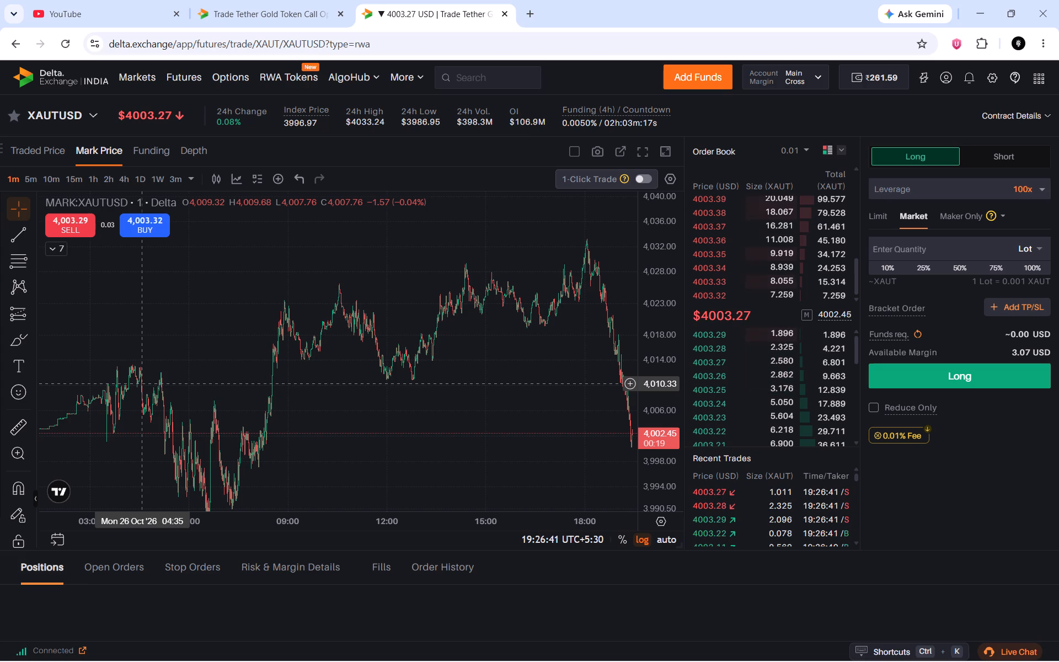
Return to the options tab and switch from the XAUT option chain to the chart view.
{"action": "left_click", "coordinate": [231, 0]}
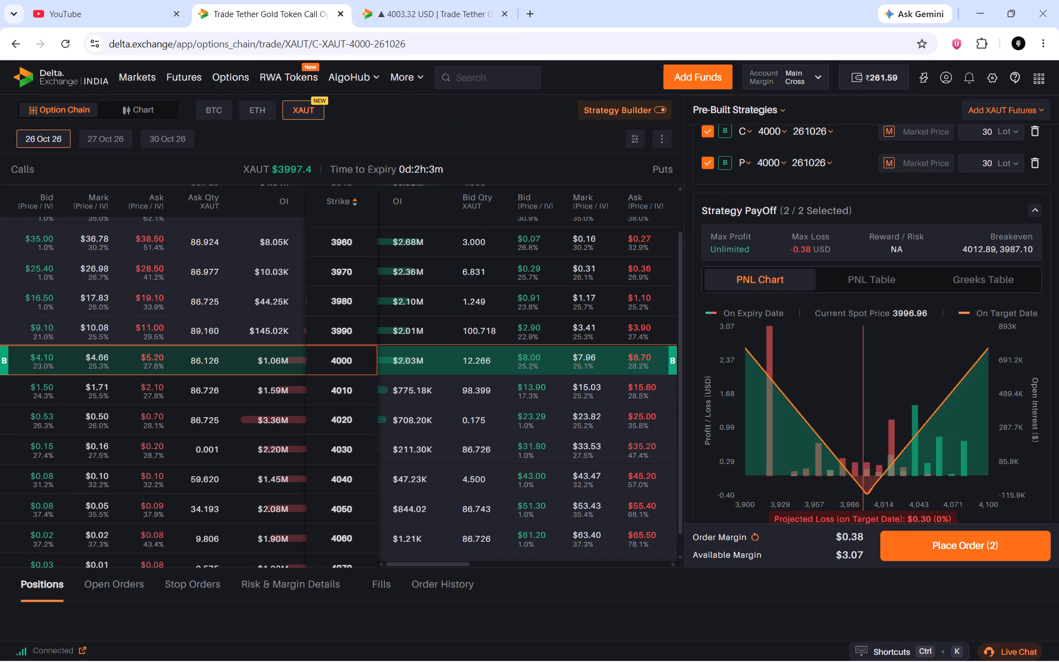
{"action": "left_click", "coordinate": [151, 109]}
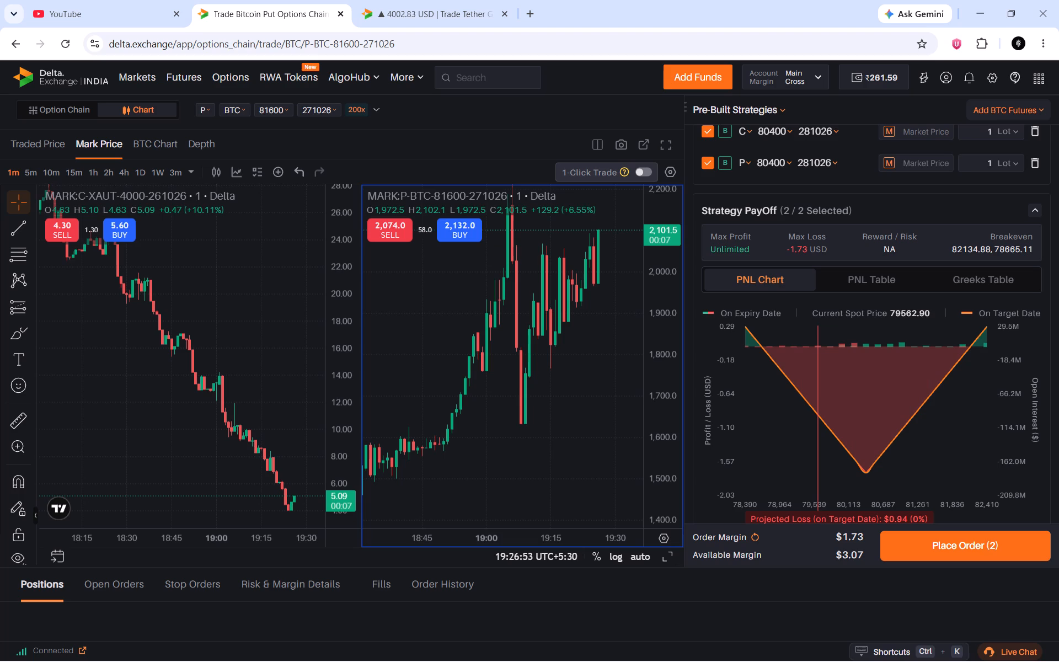
Clear the BTC 80400 call and put for 28 Oct 26 from the strategy.
{"action": "left_click", "coordinate": [1035, 131]}
{"action": "left_click", "coordinate": [1034, 136]}
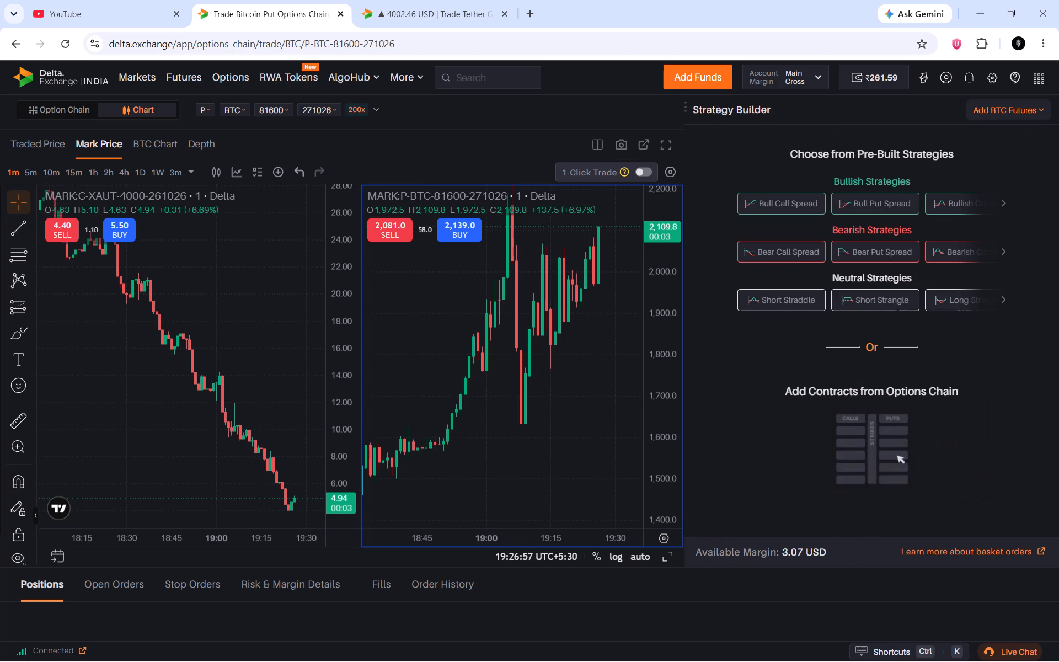
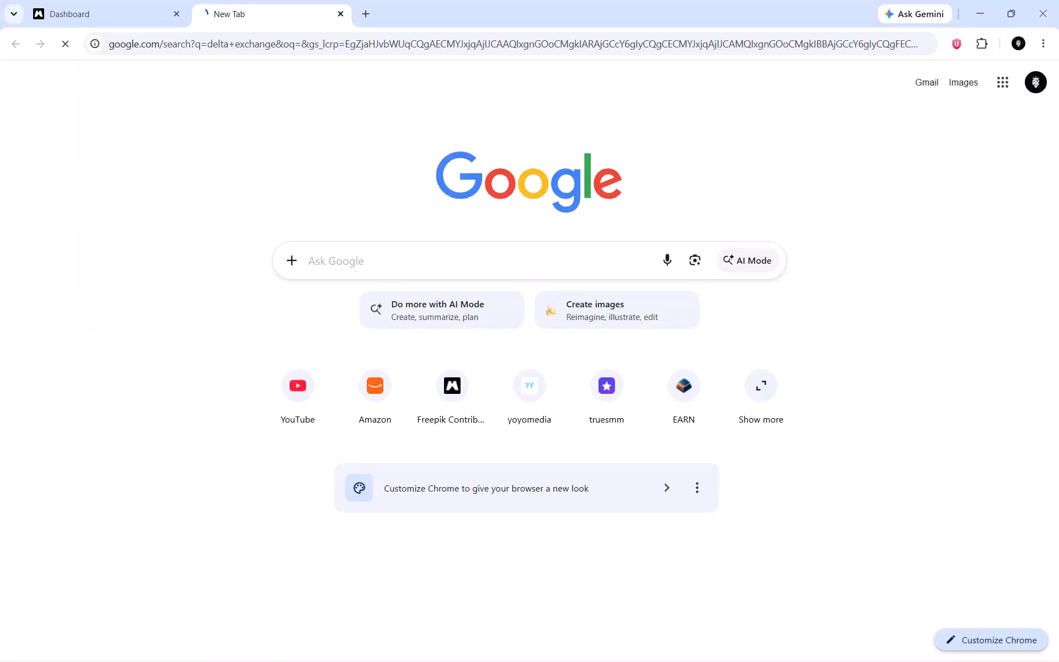
Open Delta Exchange from the Google results and go through its options market list to the BTC options trading page.
{"action": "left_click", "coordinate": [223, 233]}
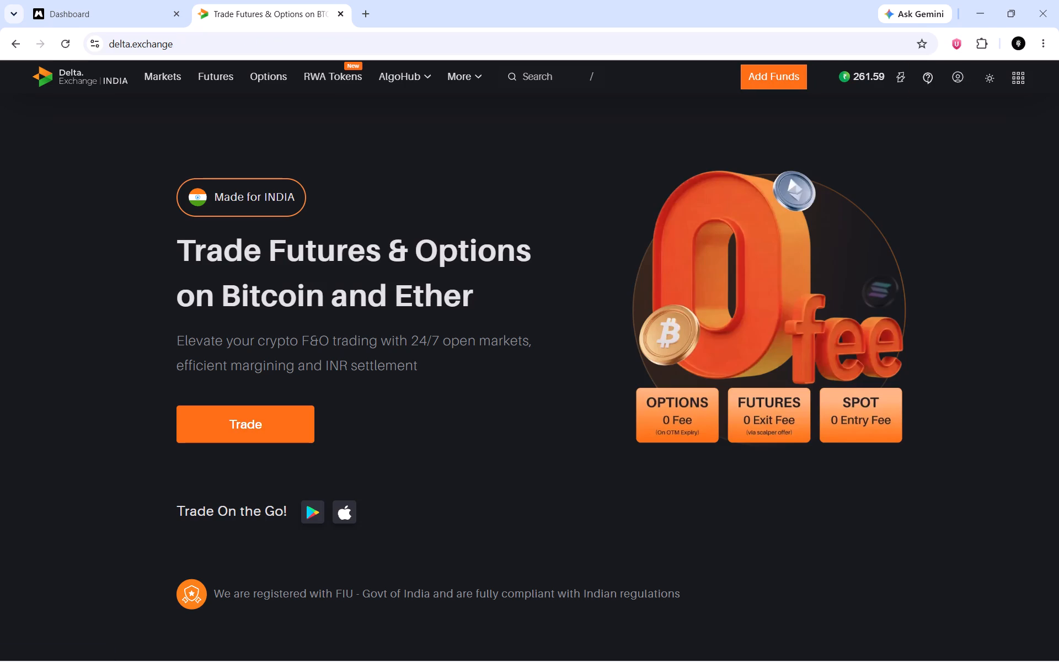
{"action": "left_click", "coordinate": [282, 417]}
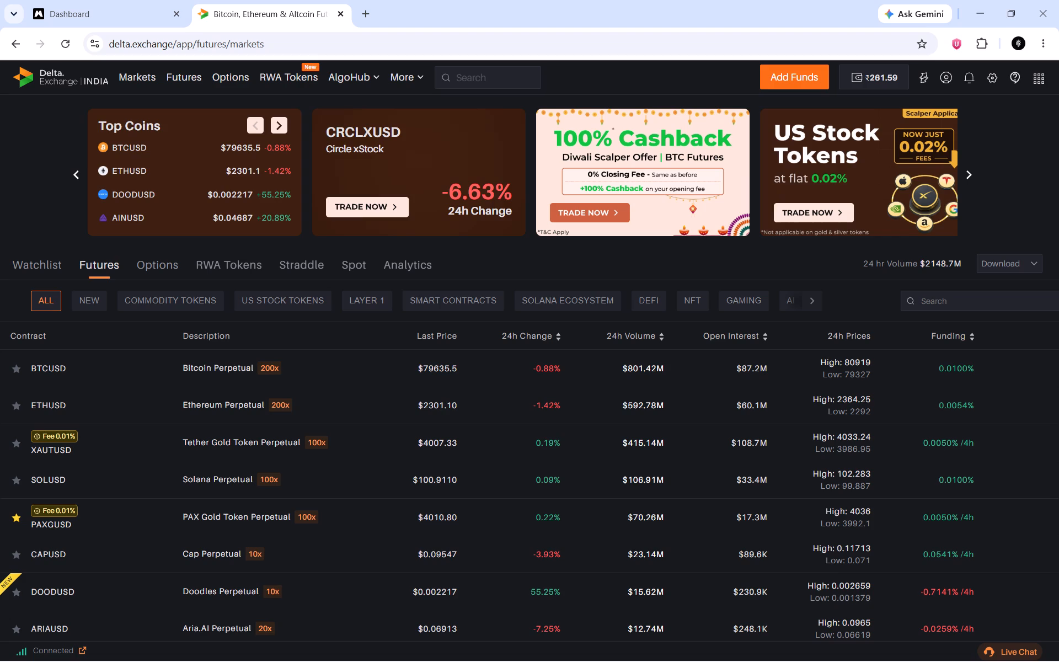
{"action": "left_click", "coordinate": [163, 260]}
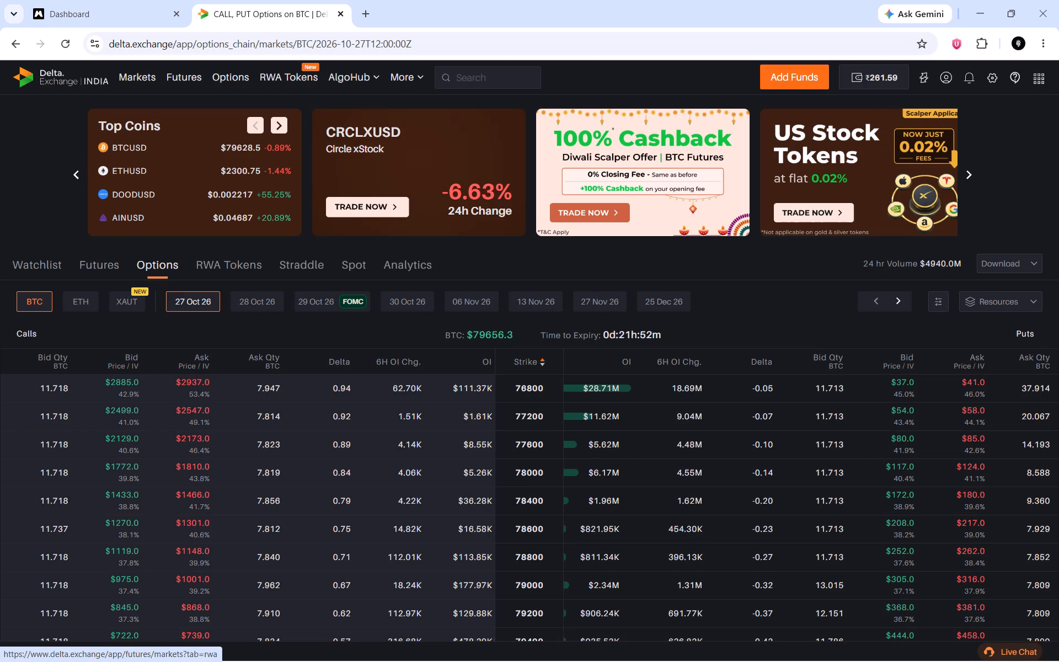
{"action": "scroll", "coordinate": [301, 254], "scroll_direction": "down", "scroll_amount": 4}
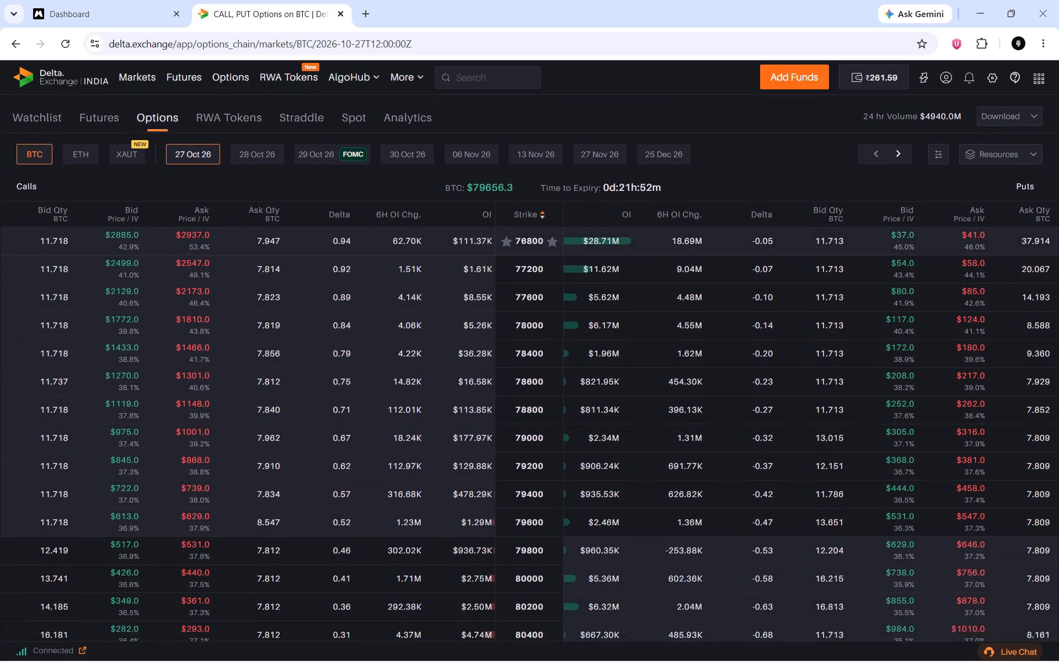
{"action": "scroll", "coordinate": [651, 309], "scroll_direction": "down", "scroll_amount": 5}
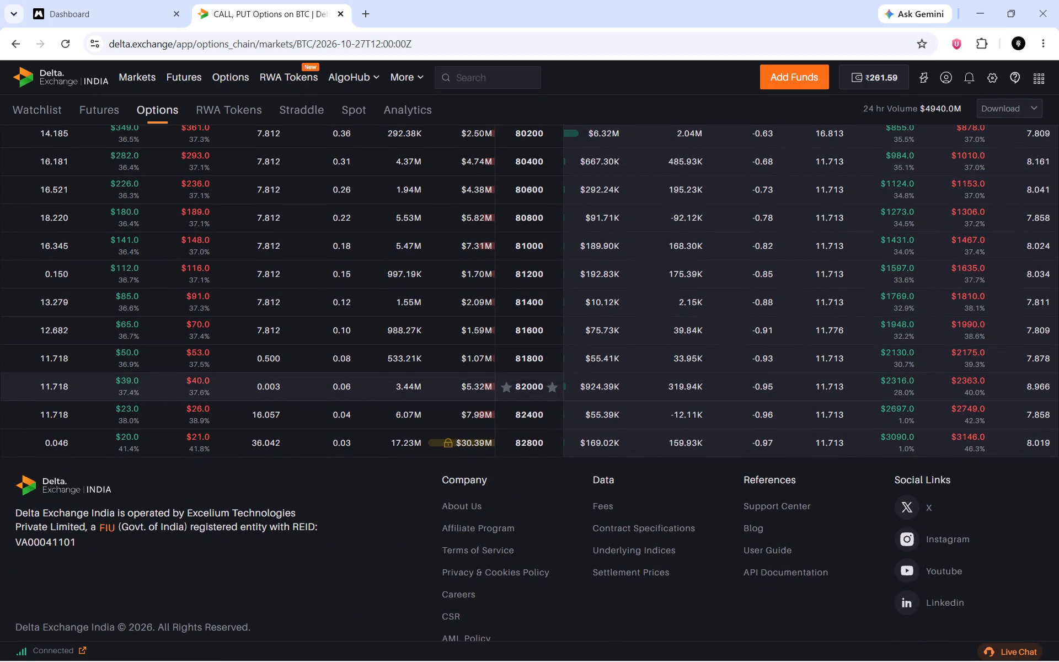
{"action": "scroll", "coordinate": [495, 394], "scroll_direction": "up", "scroll_amount": 13}
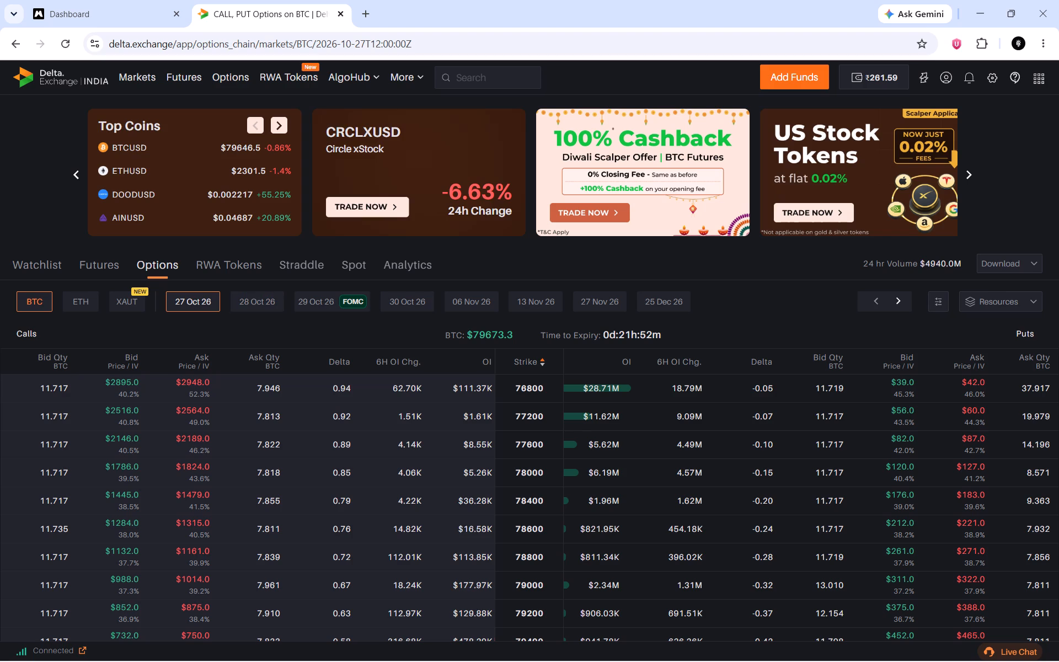
{"action": "left_click", "coordinate": [233, 79]}
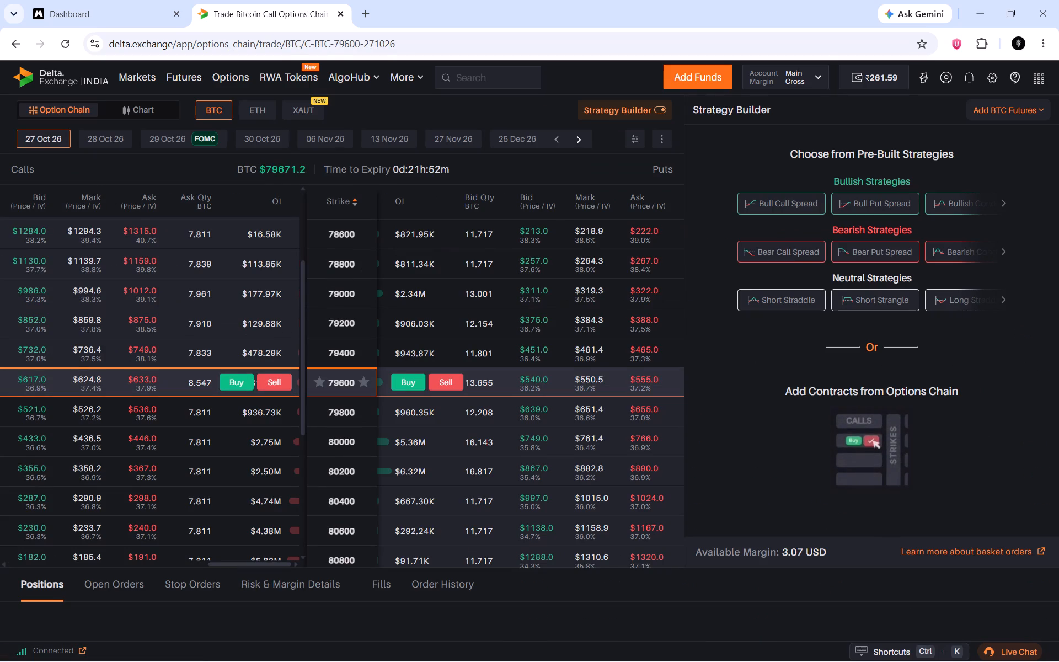
Examine the available BTC expiry dates and the strikes and prices in the 27 Oct 26 option chain.
{"action": "left_click", "coordinate": [583, 137]}
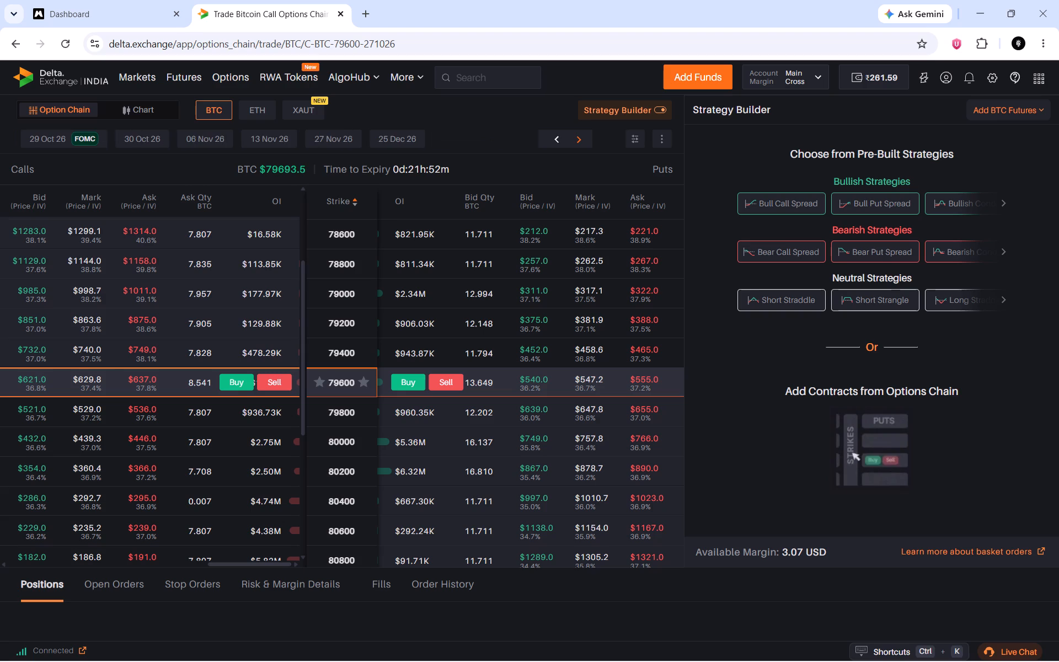
{"action": "left_click", "coordinate": [561, 141]}
{"action": "left_click", "coordinate": [561, 141]}
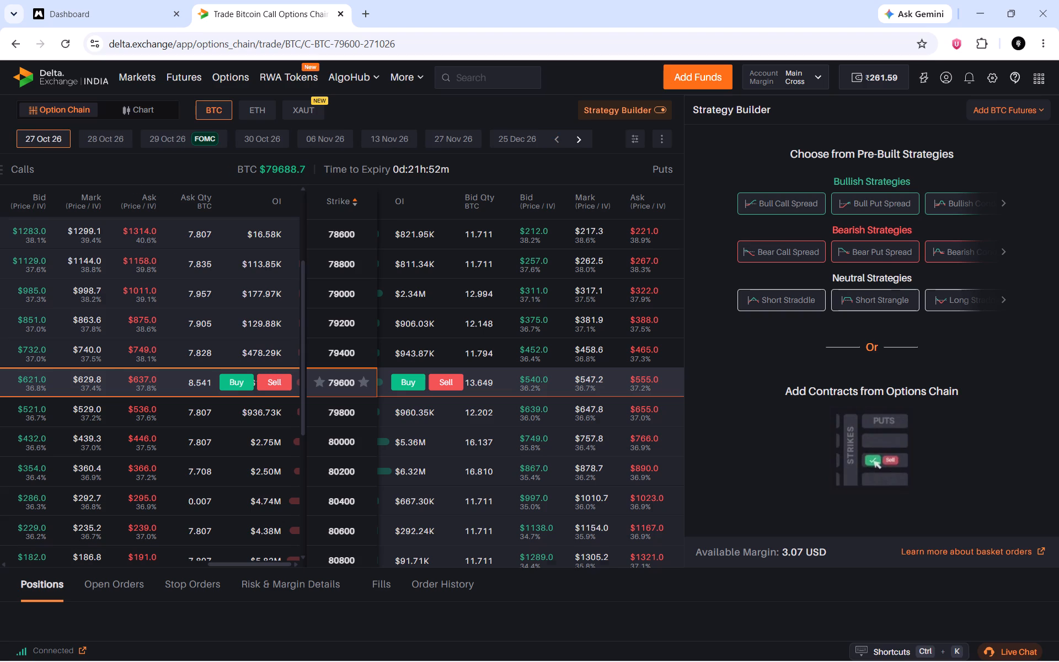
{"action": "scroll", "coordinate": [300, 284], "scroll_direction": "down", "scroll_amount": 1}
{"action": "scroll", "coordinate": [441, 303], "scroll_direction": "down", "scroll_amount": 1}
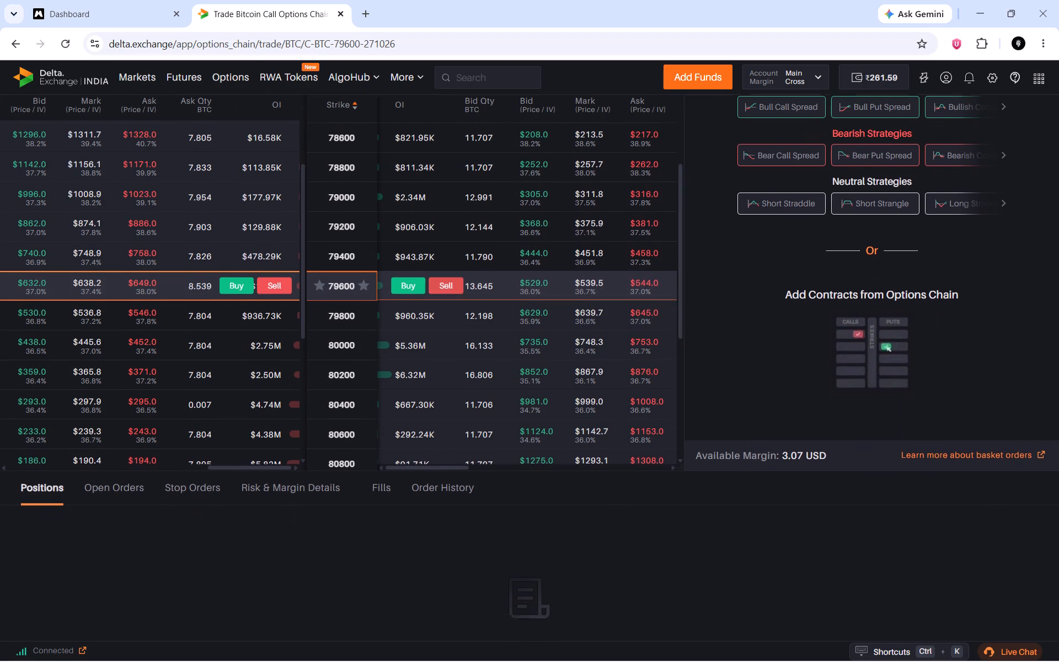
{"action": "scroll", "coordinate": [441, 303], "scroll_direction": "down", "scroll_amount": 1}
{"action": "scroll", "coordinate": [441, 303], "scroll_direction": "up", "scroll_amount": 5}
{"action": "scroll", "coordinate": [442, 303], "scroll_direction": "down", "scroll_amount": 1}
{"action": "scroll", "coordinate": [444, 303], "scroll_direction": "up", "scroll_amount": 4}
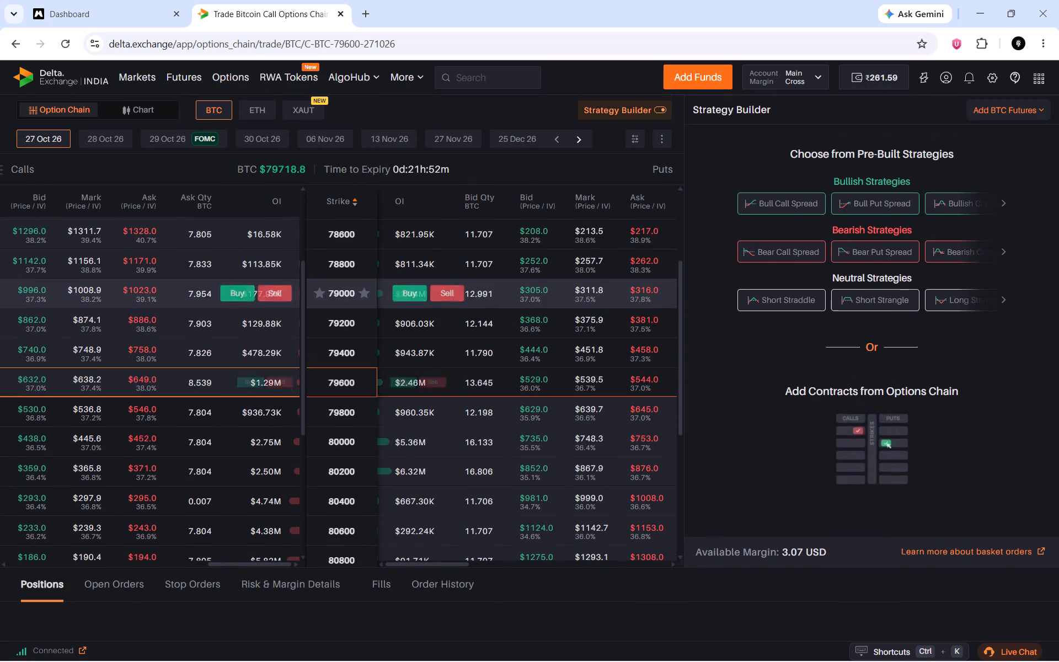
{"action": "scroll", "coordinate": [694, 252], "scroll_direction": "down", "scroll_amount": 1}
{"action": "scroll", "coordinate": [680, 261], "scroll_direction": "up", "scroll_amount": 3}
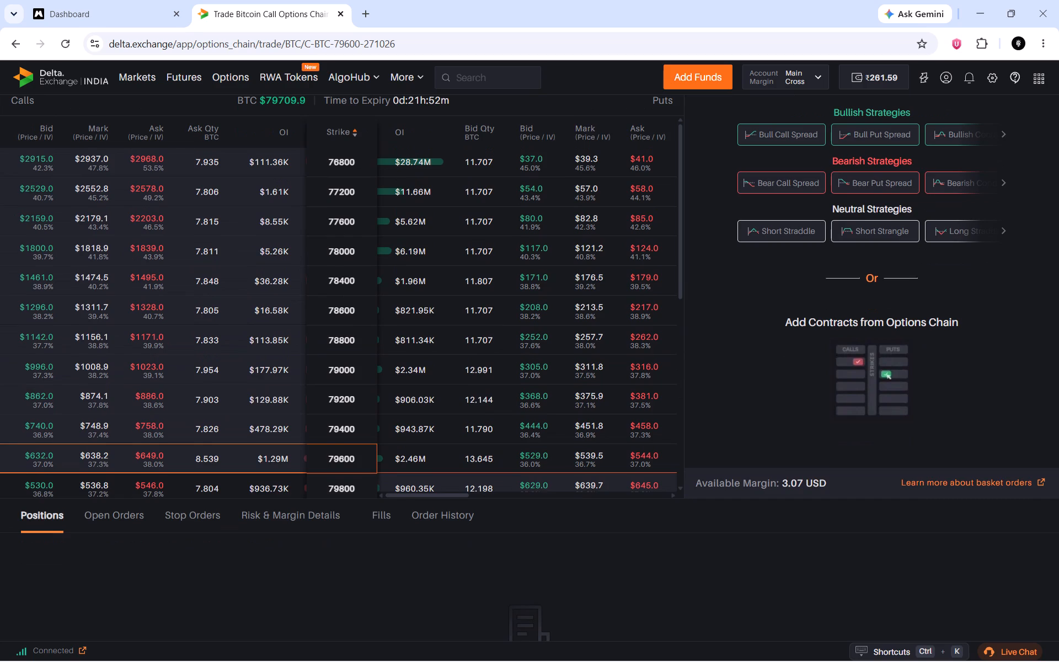
{"action": "scroll", "coordinate": [1023, 218], "scroll_direction": "up", "scroll_amount": 6}
{"action": "scroll", "coordinate": [619, 274], "scroll_direction": "down", "scroll_amount": 6}
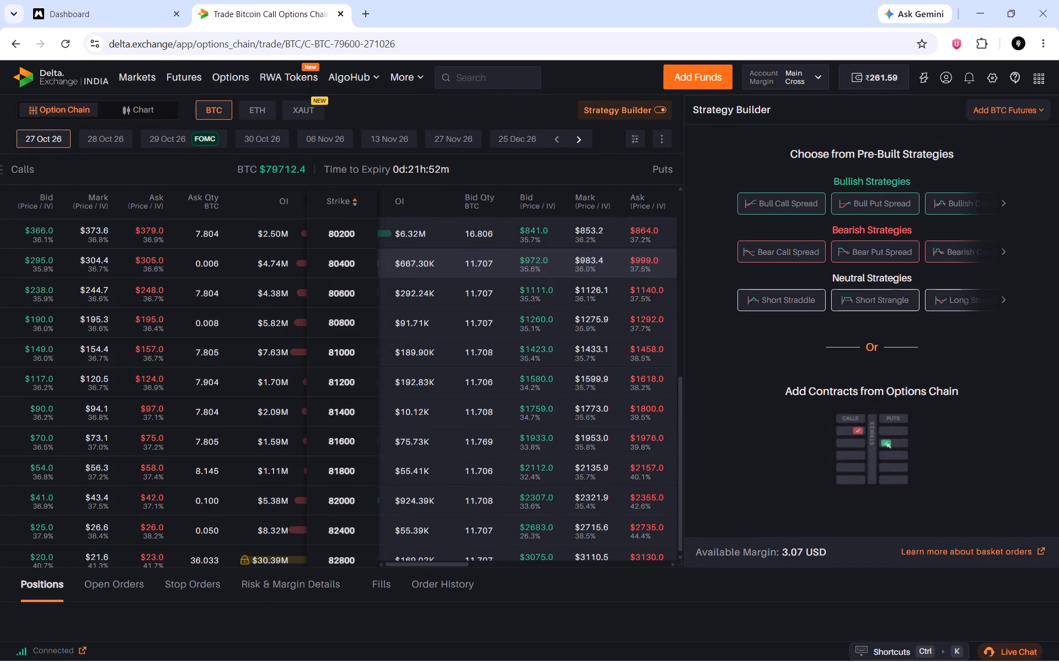
{"action": "scroll", "coordinate": [620, 274], "scroll_direction": "up", "scroll_amount": 2}
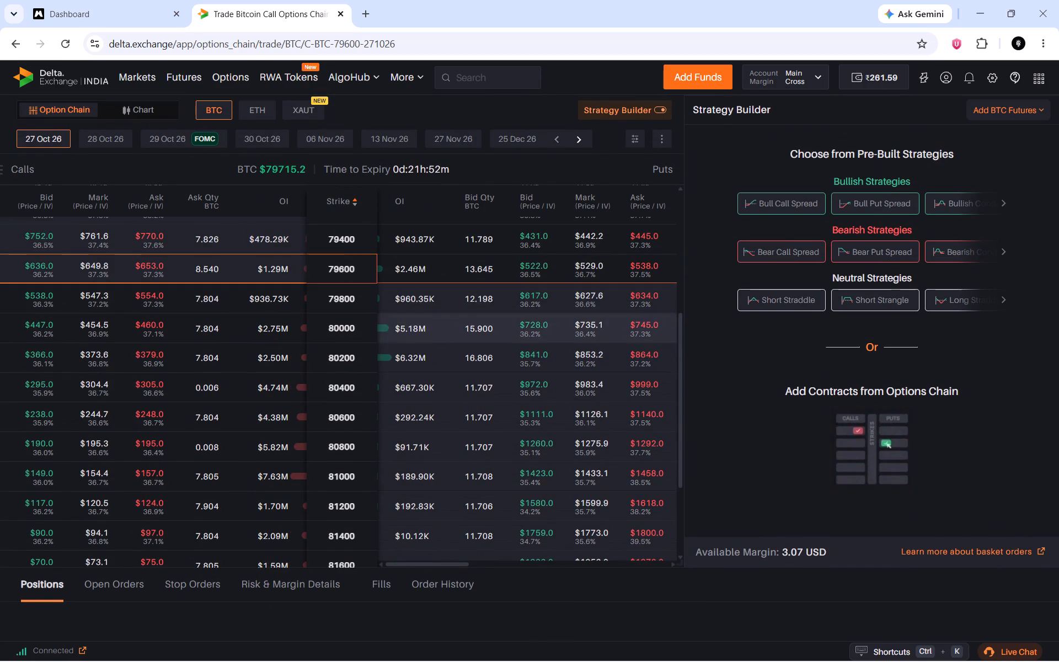
{"action": "scroll", "coordinate": [372, 395], "scroll_direction": "down", "scroll_amount": 2}
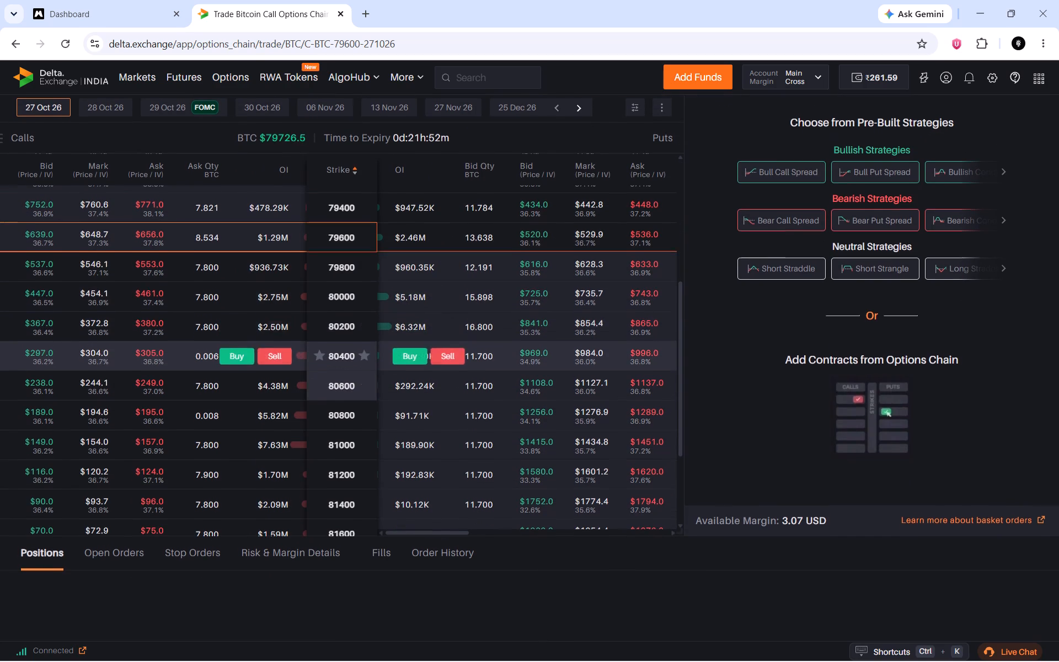
{"action": "scroll", "coordinate": [372, 395], "scroll_direction": "down", "scroll_amount": 2}
{"action": "scroll", "coordinate": [1058, 169], "scroll_direction": "down", "scroll_amount": 5}
{"action": "scroll", "coordinate": [1058, 180], "scroll_direction": "up", "scroll_amount": 5}
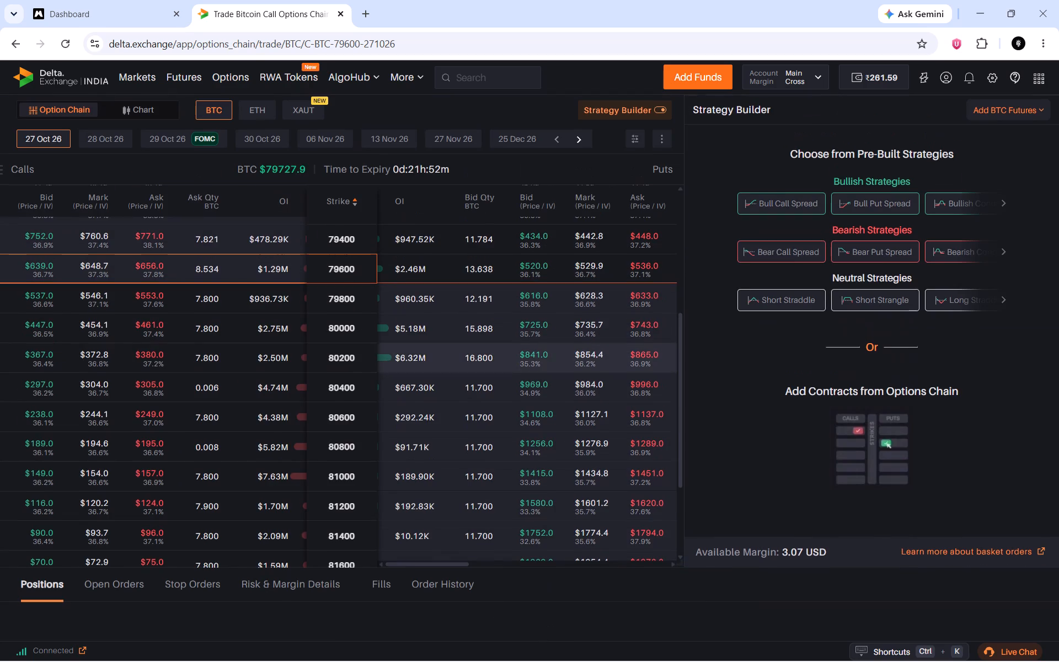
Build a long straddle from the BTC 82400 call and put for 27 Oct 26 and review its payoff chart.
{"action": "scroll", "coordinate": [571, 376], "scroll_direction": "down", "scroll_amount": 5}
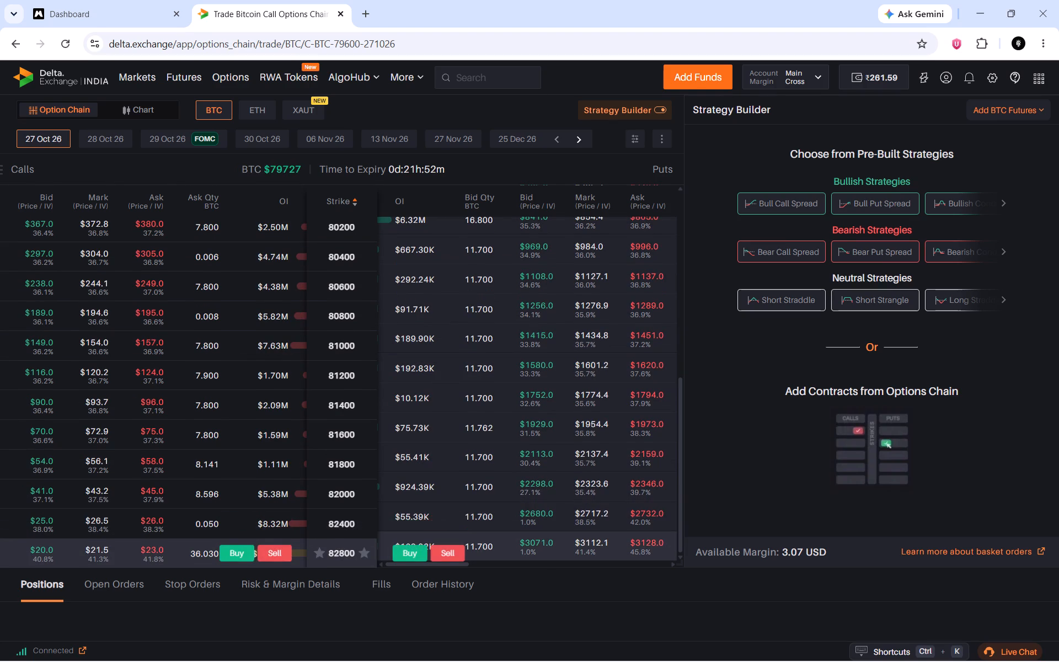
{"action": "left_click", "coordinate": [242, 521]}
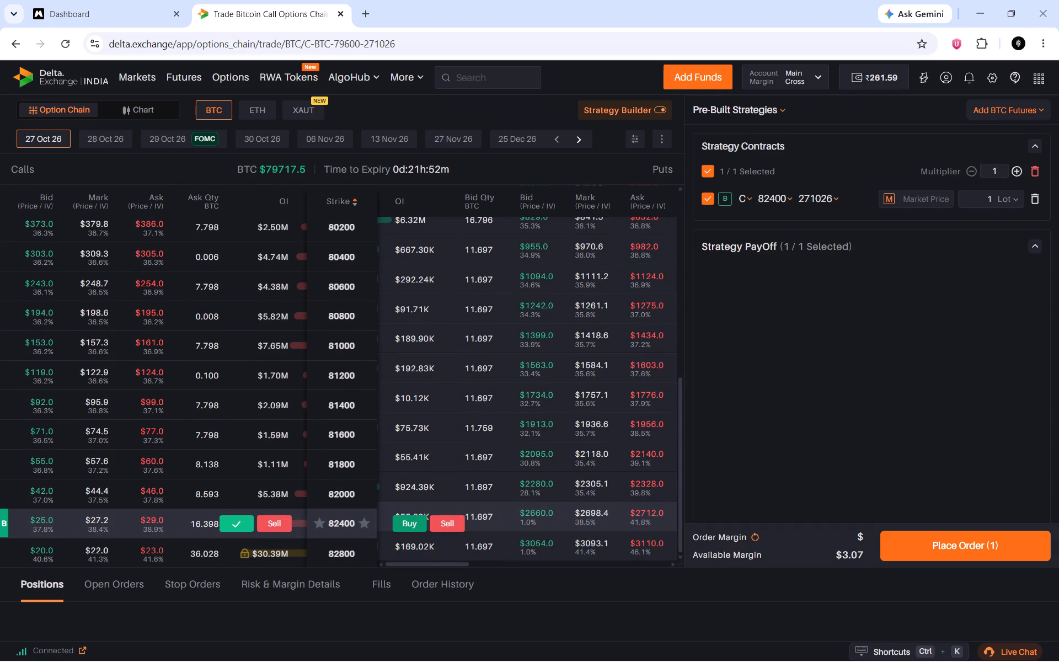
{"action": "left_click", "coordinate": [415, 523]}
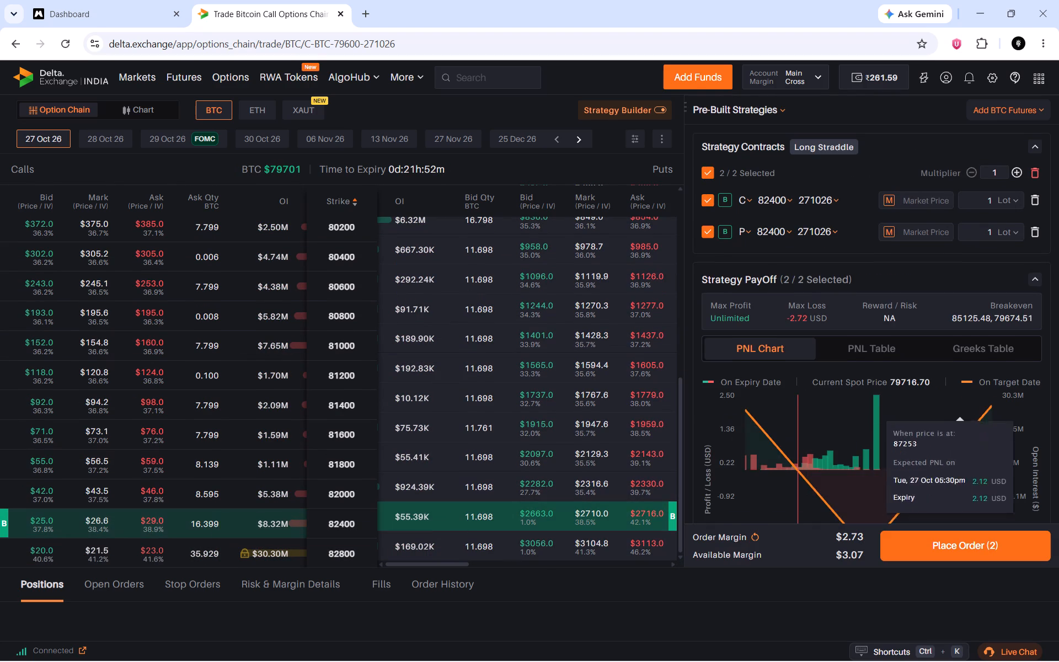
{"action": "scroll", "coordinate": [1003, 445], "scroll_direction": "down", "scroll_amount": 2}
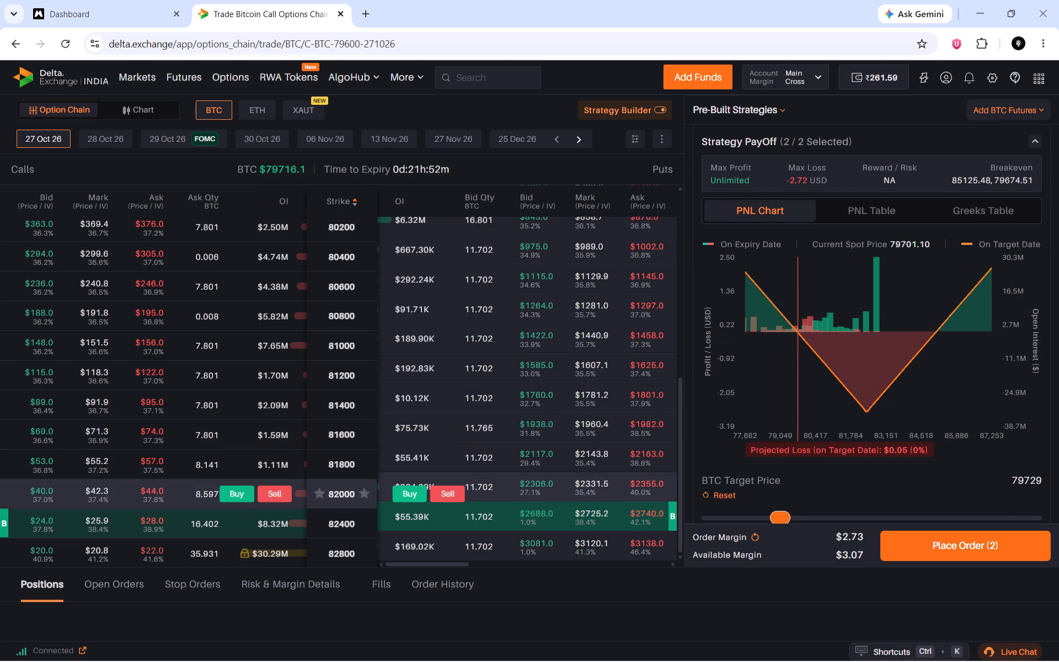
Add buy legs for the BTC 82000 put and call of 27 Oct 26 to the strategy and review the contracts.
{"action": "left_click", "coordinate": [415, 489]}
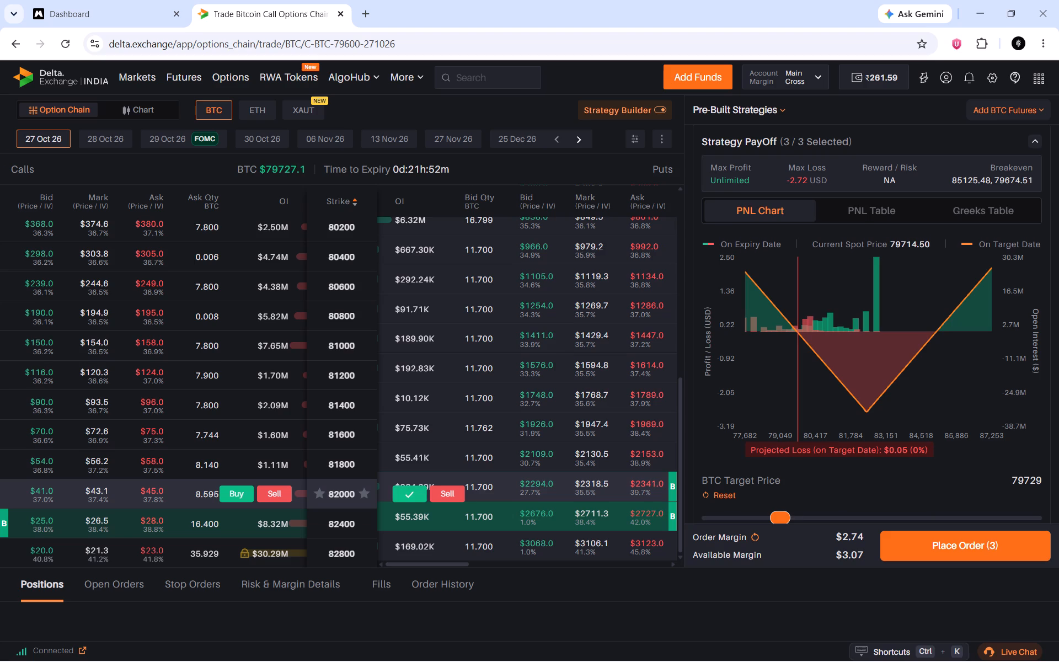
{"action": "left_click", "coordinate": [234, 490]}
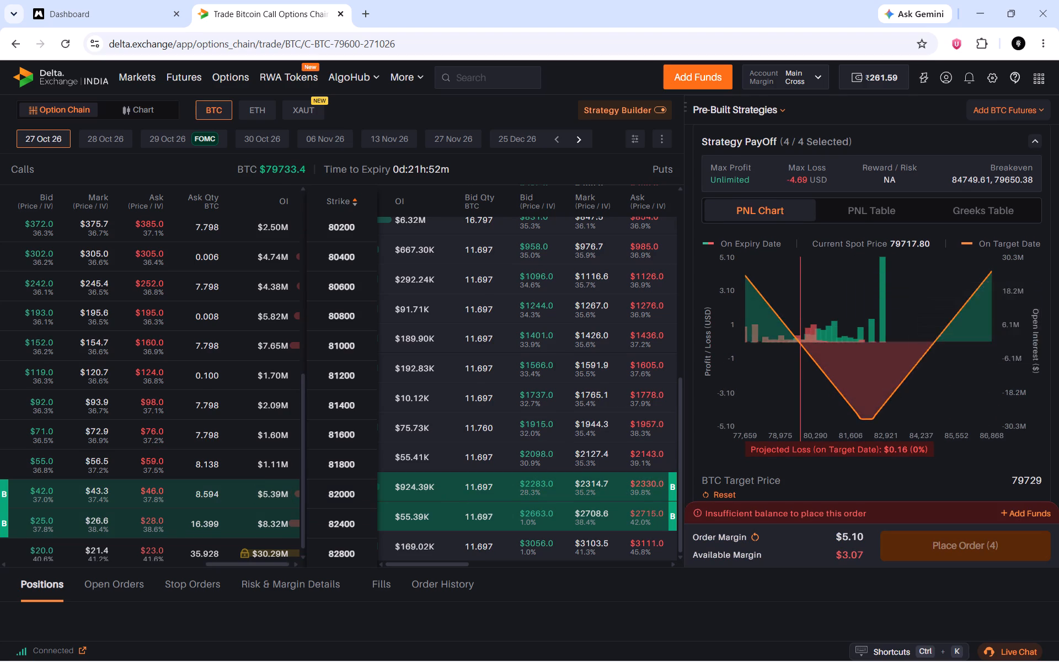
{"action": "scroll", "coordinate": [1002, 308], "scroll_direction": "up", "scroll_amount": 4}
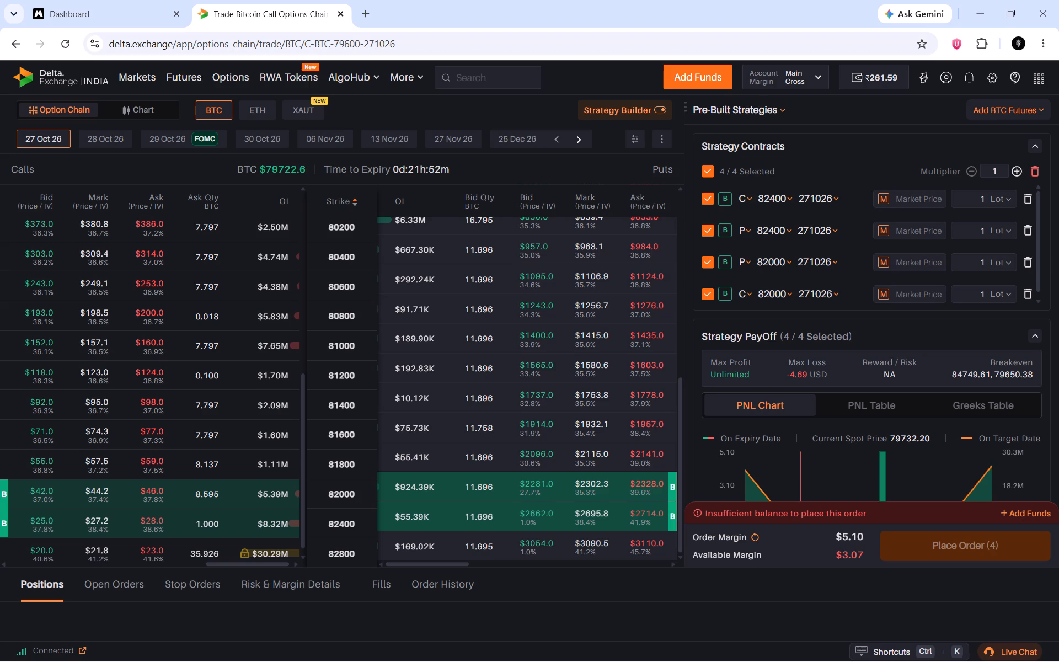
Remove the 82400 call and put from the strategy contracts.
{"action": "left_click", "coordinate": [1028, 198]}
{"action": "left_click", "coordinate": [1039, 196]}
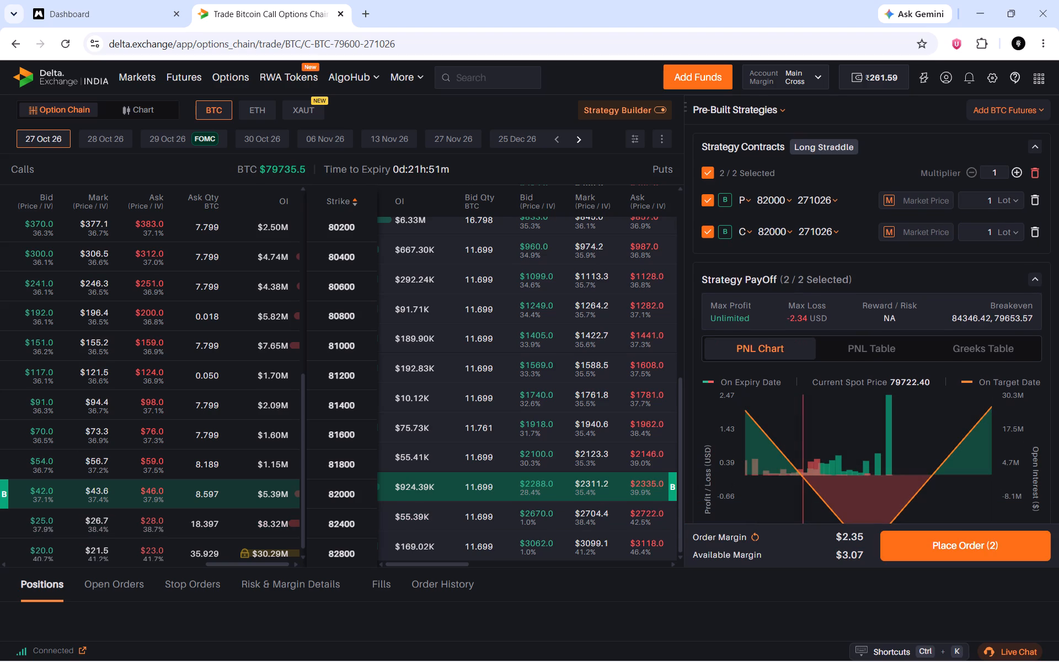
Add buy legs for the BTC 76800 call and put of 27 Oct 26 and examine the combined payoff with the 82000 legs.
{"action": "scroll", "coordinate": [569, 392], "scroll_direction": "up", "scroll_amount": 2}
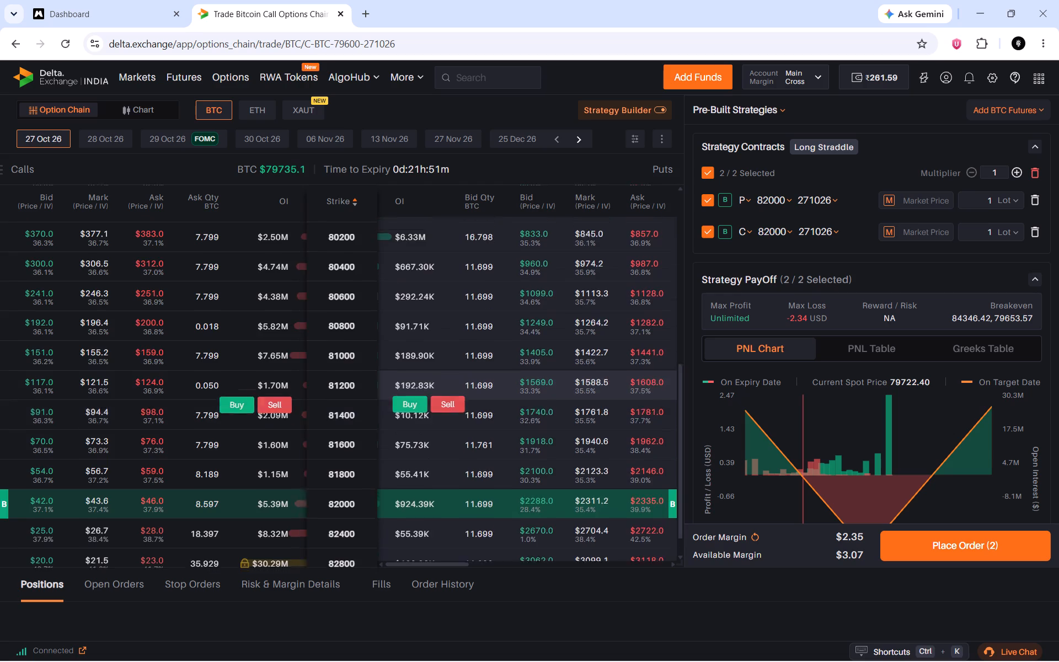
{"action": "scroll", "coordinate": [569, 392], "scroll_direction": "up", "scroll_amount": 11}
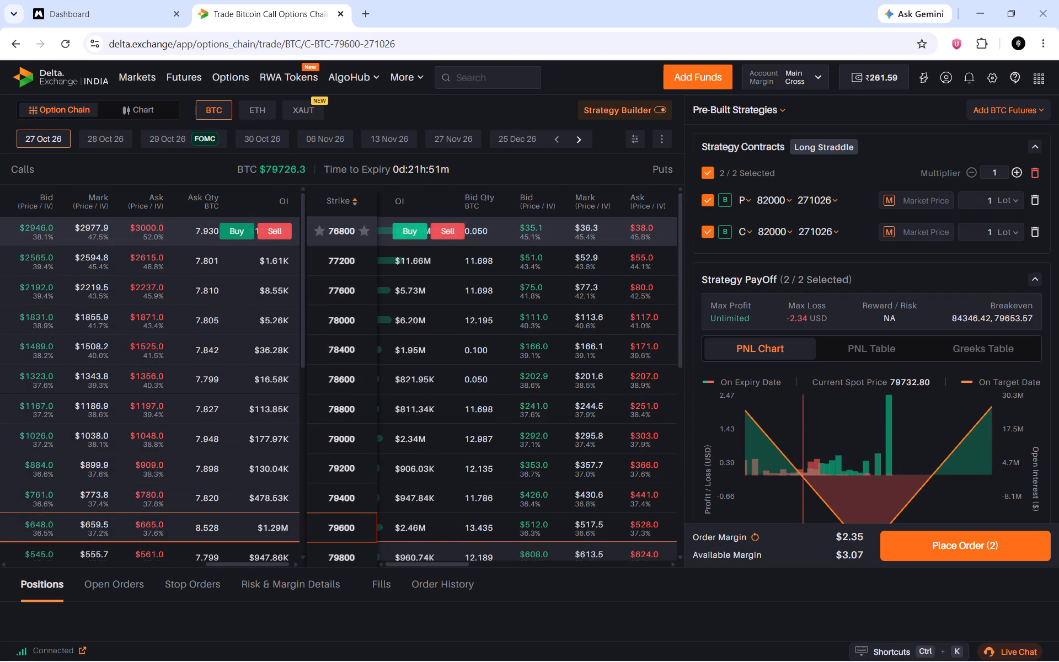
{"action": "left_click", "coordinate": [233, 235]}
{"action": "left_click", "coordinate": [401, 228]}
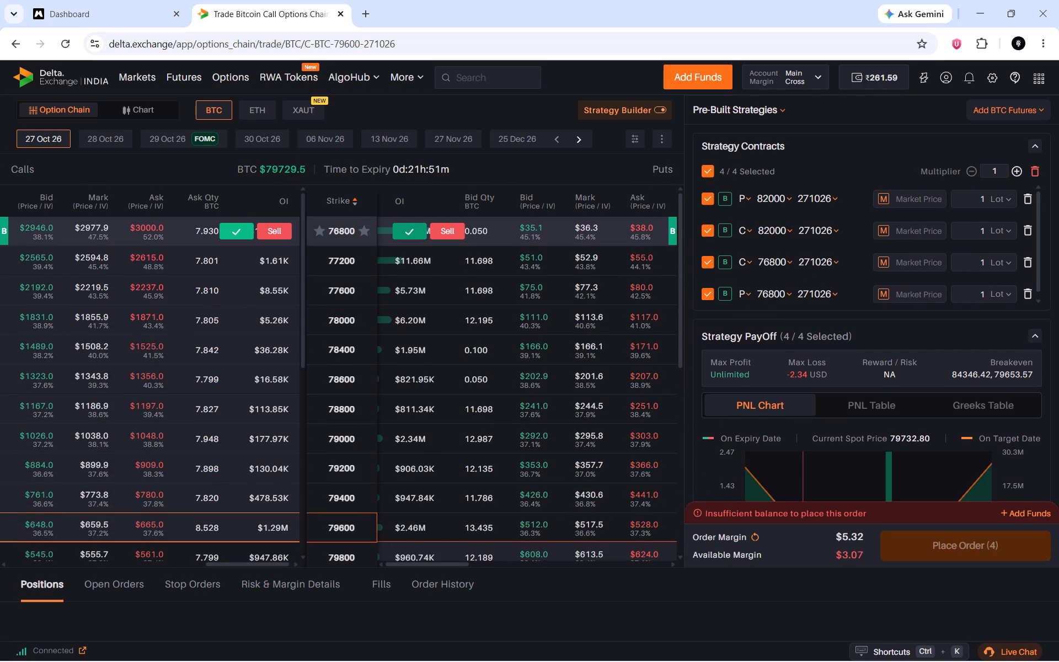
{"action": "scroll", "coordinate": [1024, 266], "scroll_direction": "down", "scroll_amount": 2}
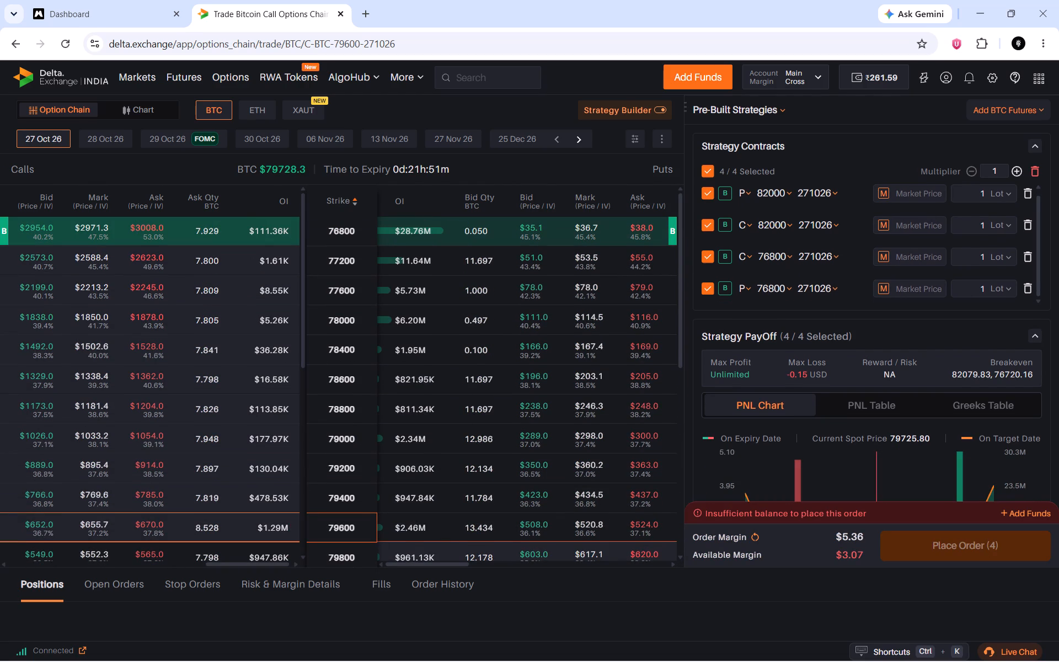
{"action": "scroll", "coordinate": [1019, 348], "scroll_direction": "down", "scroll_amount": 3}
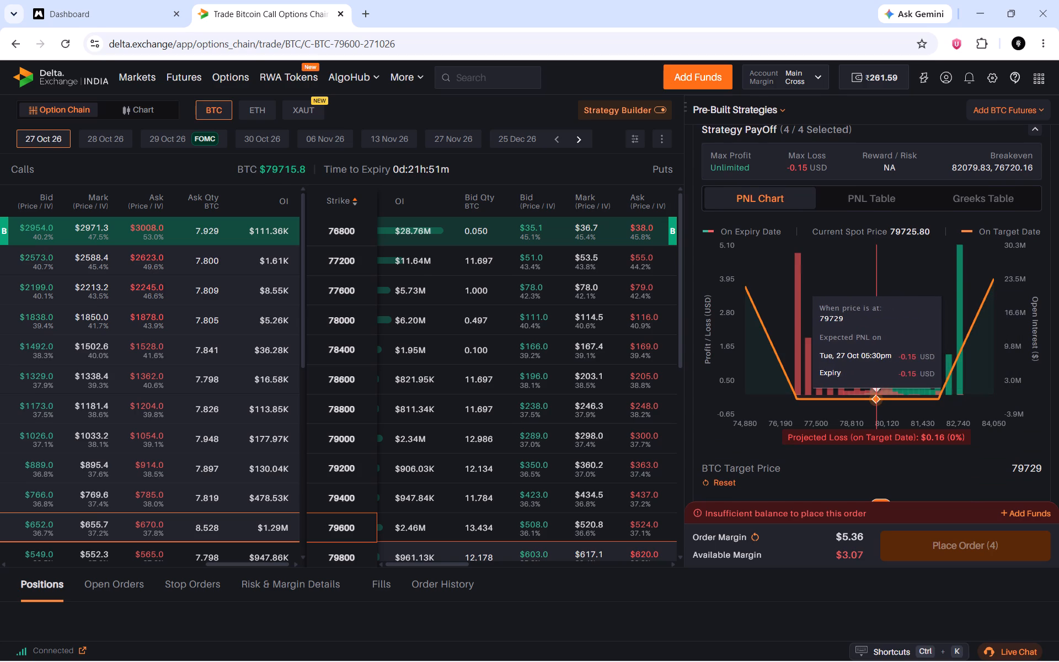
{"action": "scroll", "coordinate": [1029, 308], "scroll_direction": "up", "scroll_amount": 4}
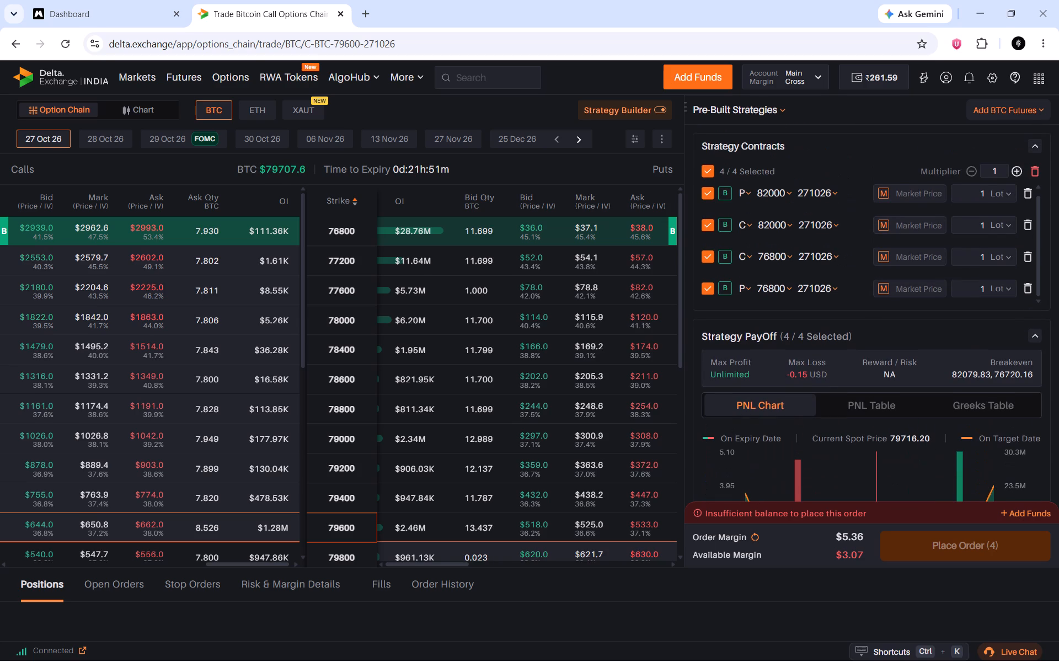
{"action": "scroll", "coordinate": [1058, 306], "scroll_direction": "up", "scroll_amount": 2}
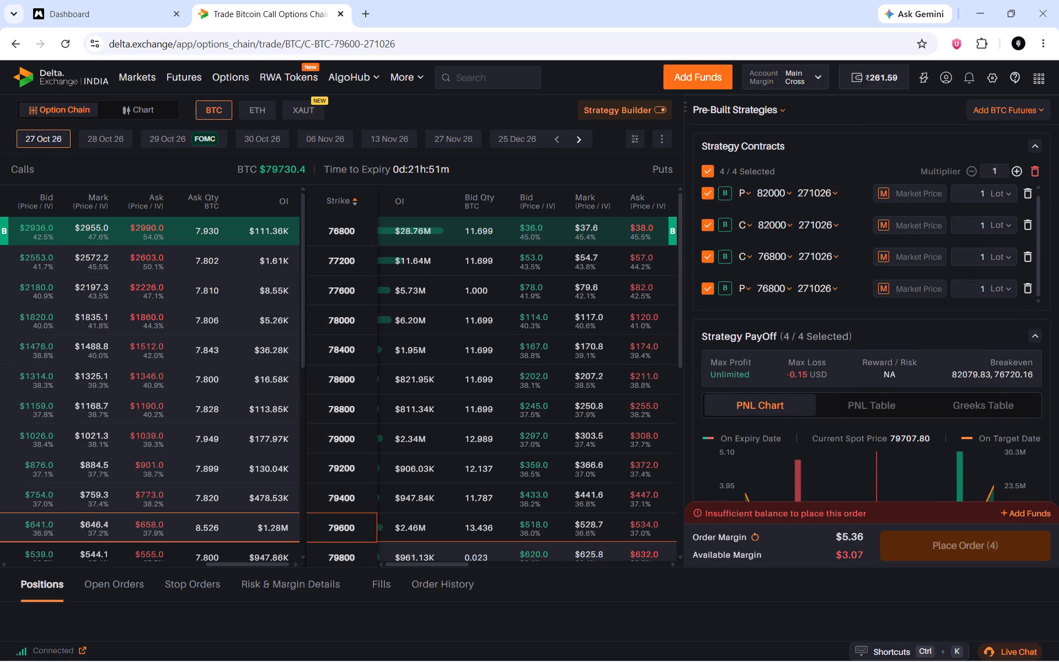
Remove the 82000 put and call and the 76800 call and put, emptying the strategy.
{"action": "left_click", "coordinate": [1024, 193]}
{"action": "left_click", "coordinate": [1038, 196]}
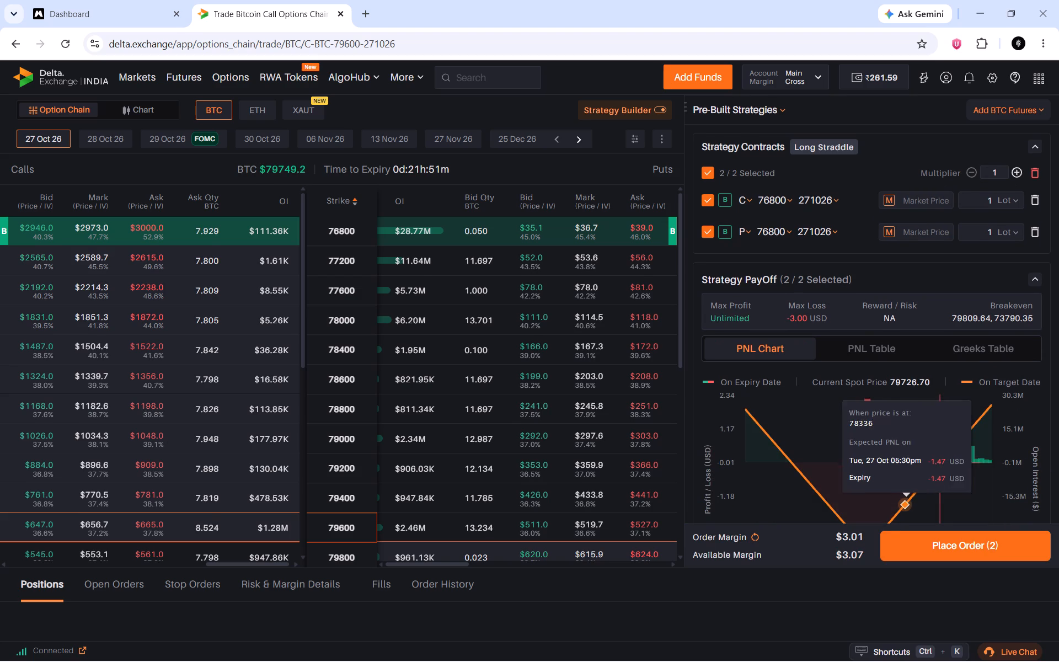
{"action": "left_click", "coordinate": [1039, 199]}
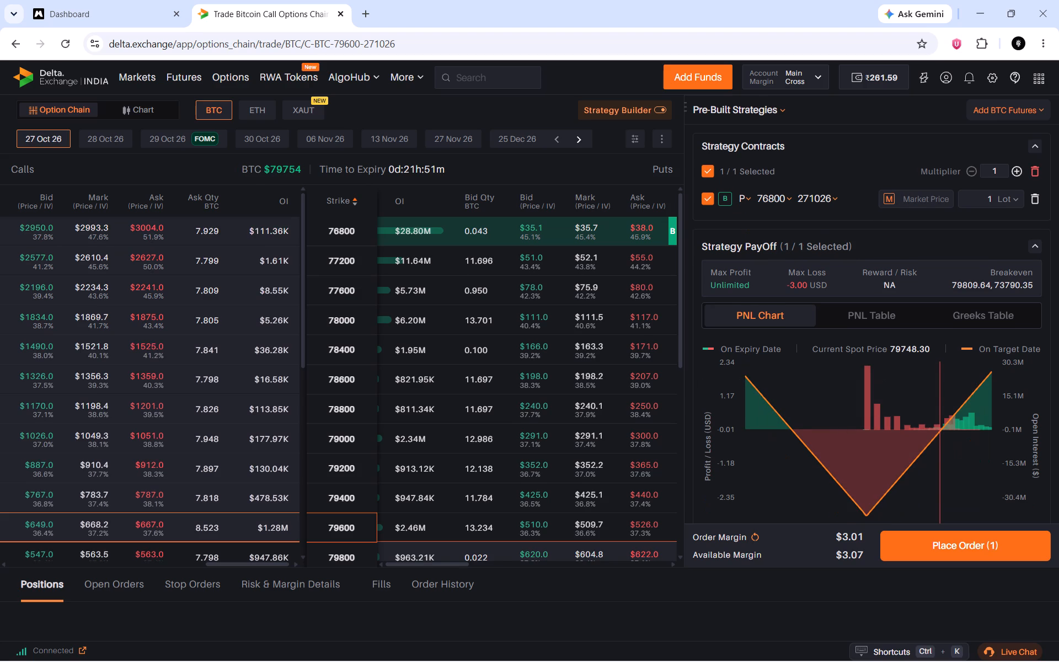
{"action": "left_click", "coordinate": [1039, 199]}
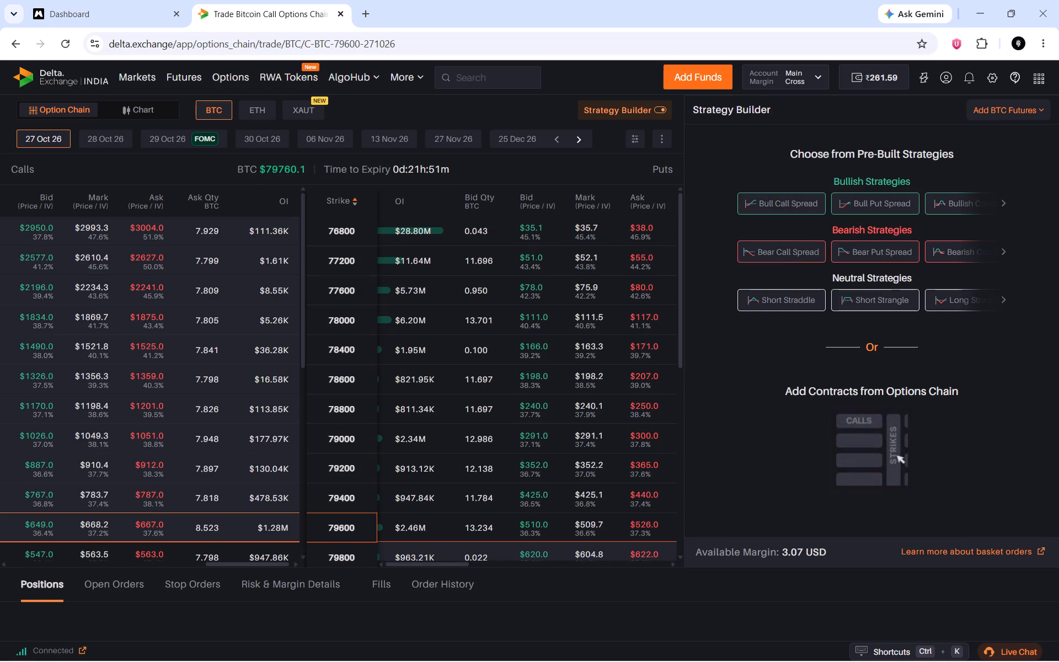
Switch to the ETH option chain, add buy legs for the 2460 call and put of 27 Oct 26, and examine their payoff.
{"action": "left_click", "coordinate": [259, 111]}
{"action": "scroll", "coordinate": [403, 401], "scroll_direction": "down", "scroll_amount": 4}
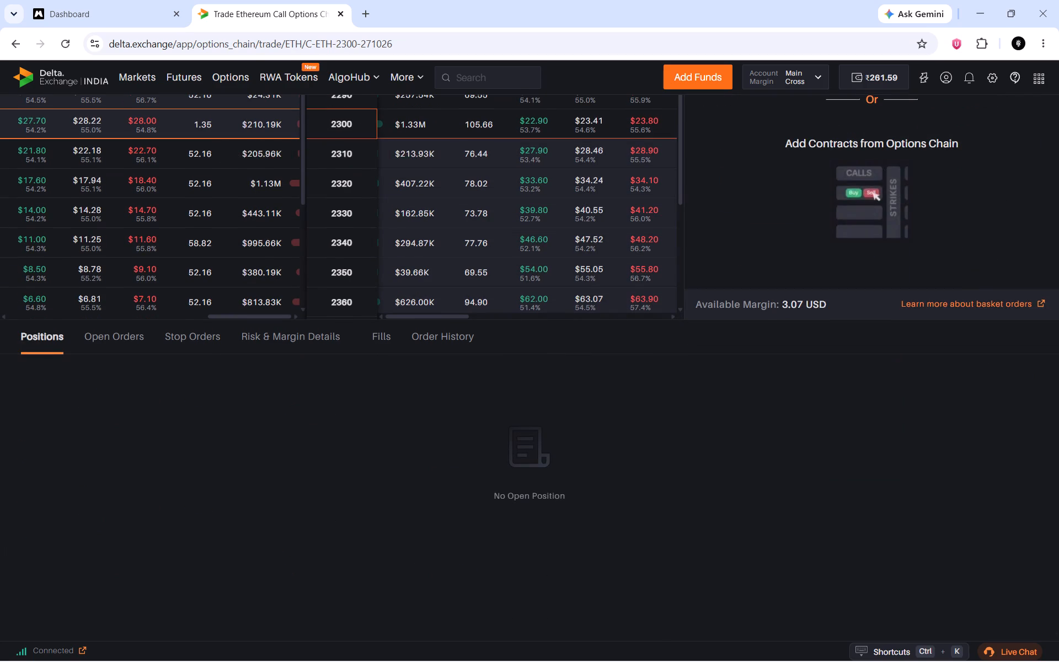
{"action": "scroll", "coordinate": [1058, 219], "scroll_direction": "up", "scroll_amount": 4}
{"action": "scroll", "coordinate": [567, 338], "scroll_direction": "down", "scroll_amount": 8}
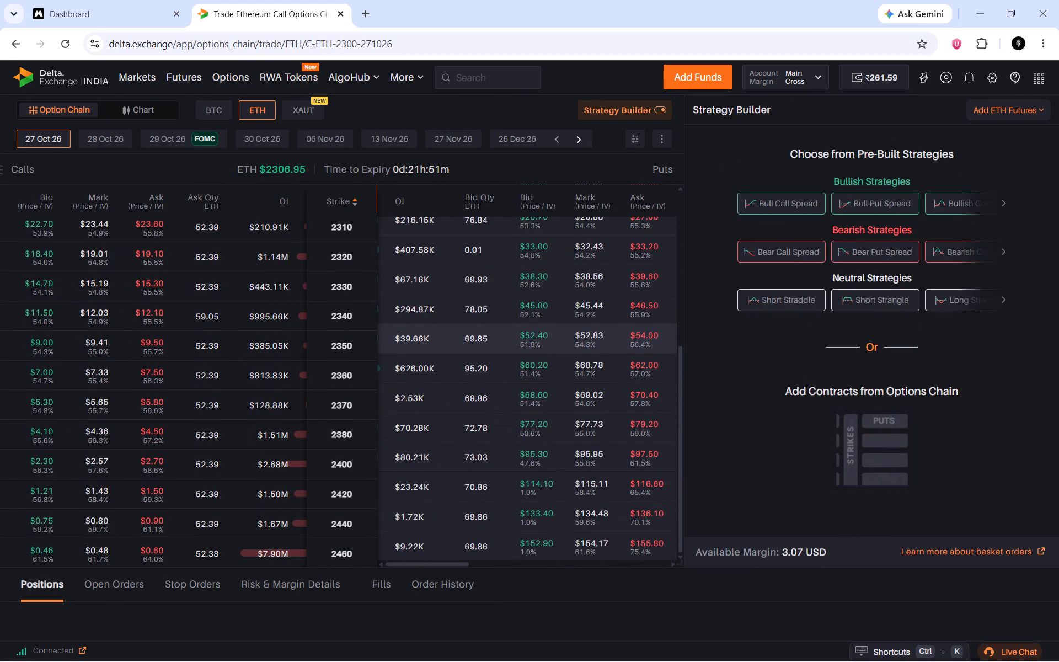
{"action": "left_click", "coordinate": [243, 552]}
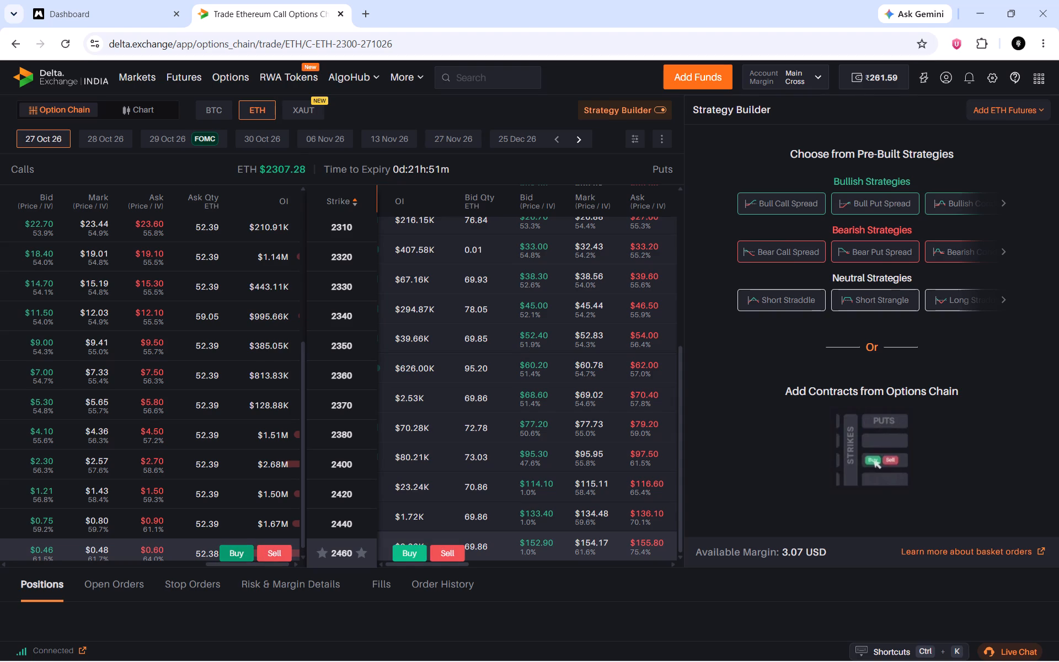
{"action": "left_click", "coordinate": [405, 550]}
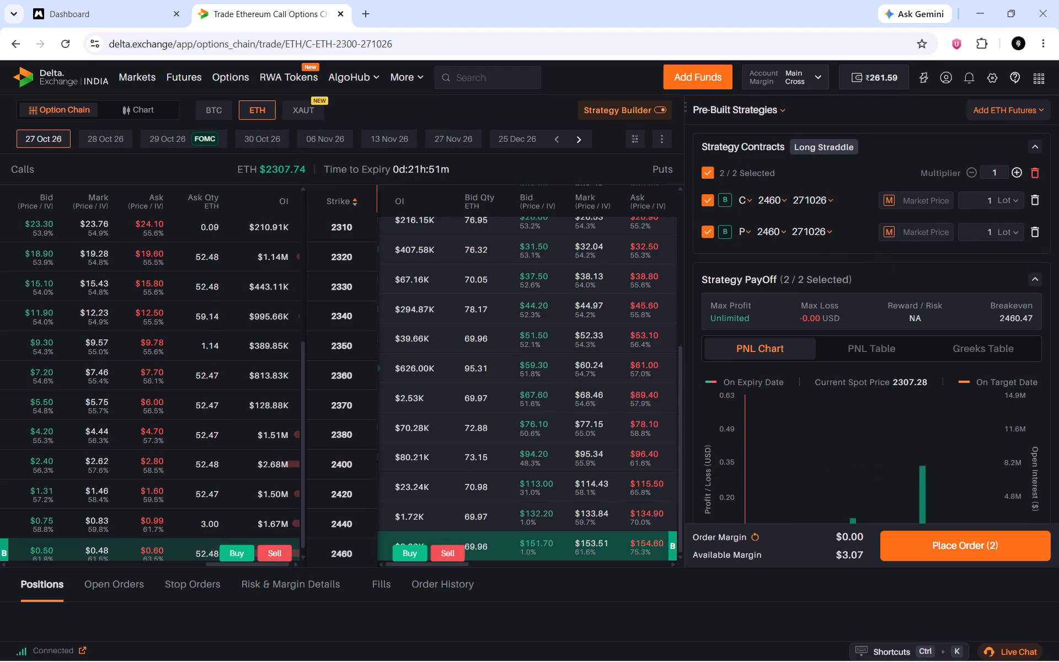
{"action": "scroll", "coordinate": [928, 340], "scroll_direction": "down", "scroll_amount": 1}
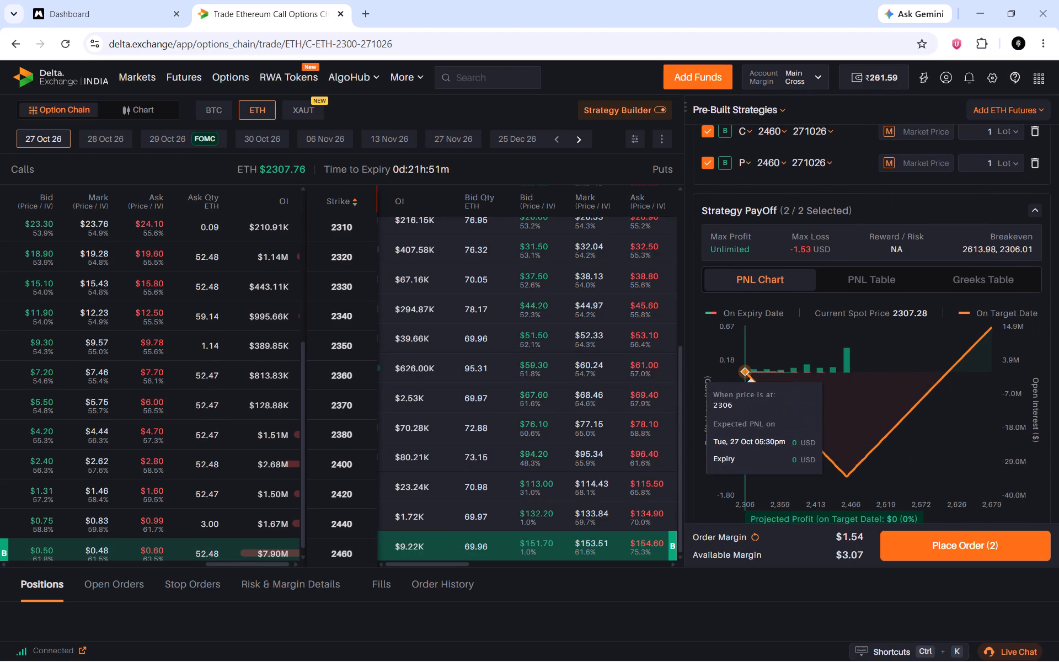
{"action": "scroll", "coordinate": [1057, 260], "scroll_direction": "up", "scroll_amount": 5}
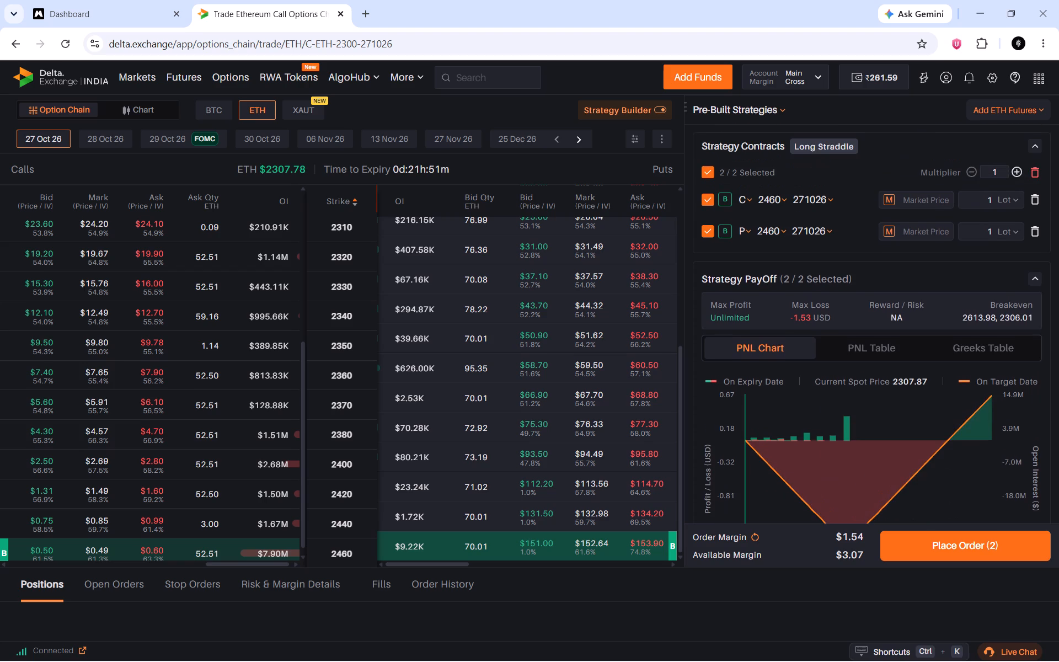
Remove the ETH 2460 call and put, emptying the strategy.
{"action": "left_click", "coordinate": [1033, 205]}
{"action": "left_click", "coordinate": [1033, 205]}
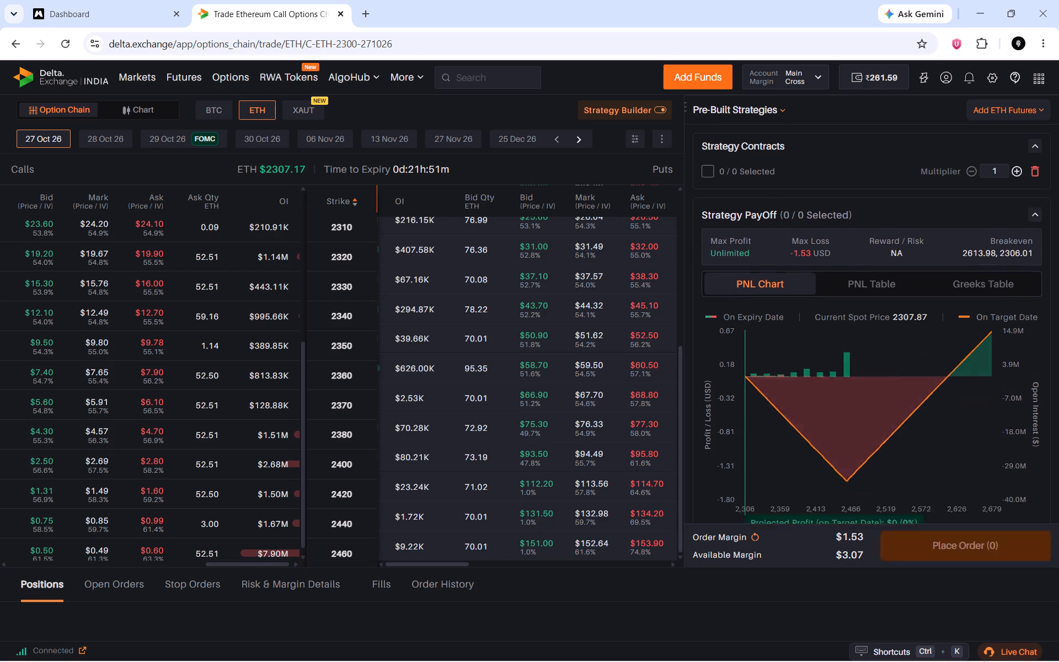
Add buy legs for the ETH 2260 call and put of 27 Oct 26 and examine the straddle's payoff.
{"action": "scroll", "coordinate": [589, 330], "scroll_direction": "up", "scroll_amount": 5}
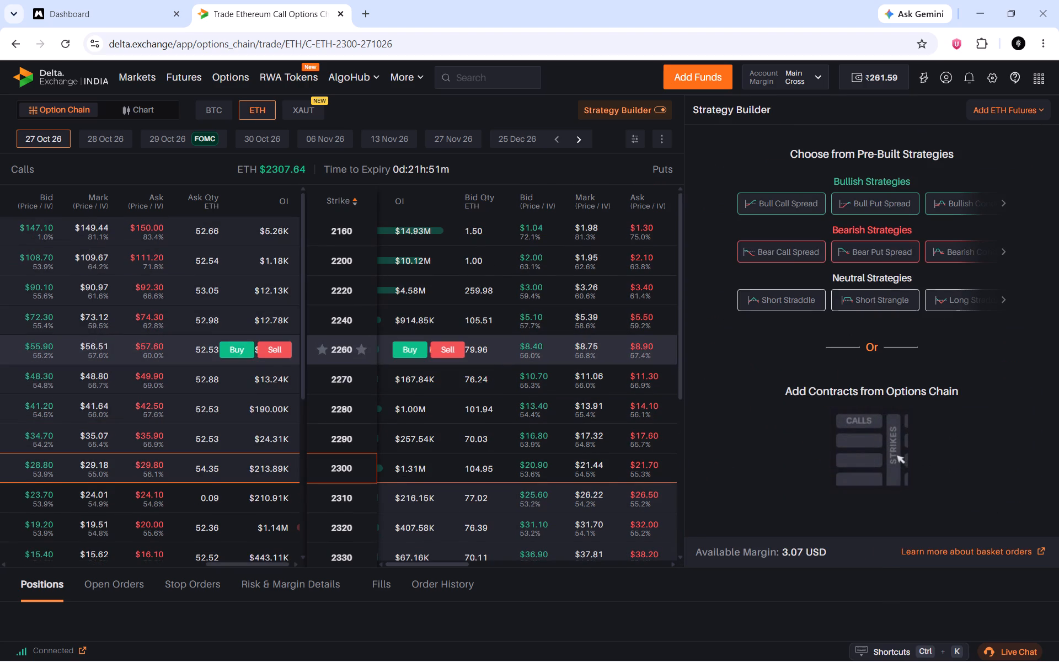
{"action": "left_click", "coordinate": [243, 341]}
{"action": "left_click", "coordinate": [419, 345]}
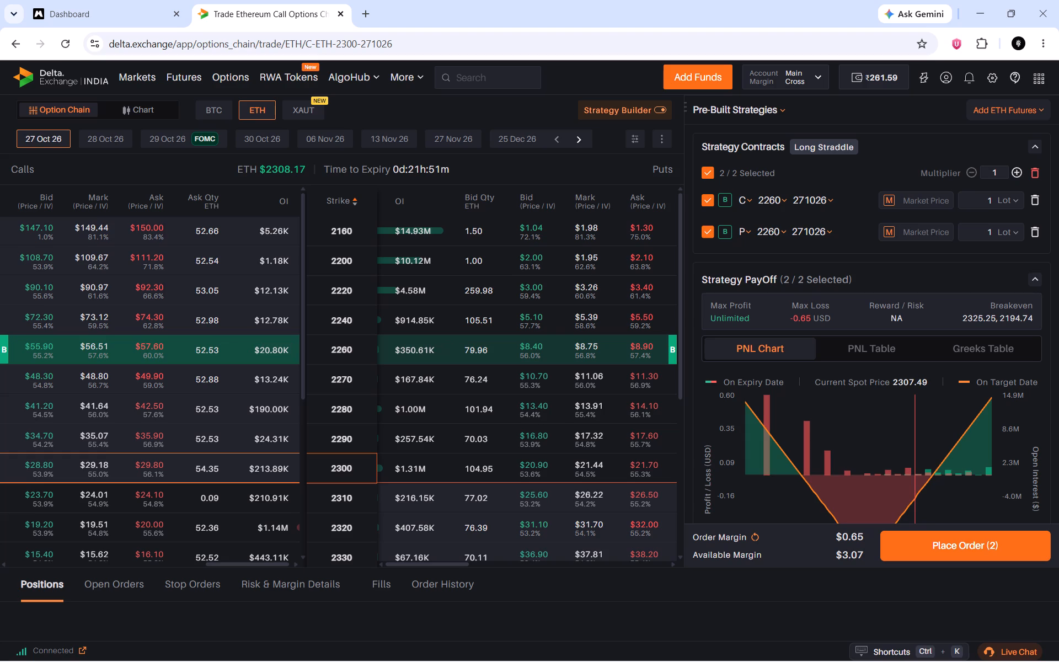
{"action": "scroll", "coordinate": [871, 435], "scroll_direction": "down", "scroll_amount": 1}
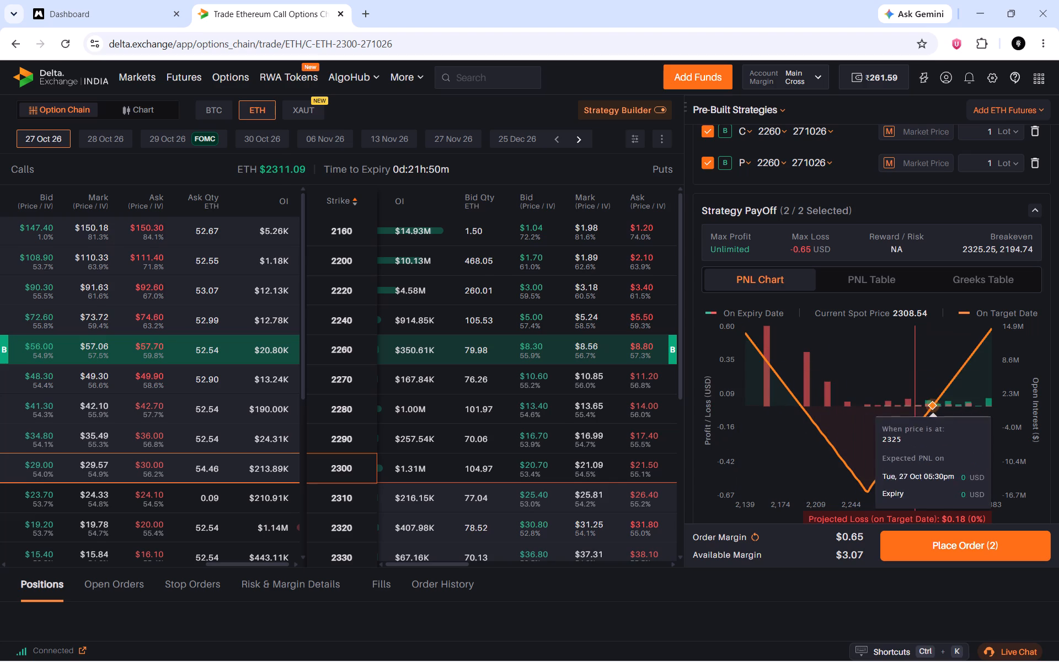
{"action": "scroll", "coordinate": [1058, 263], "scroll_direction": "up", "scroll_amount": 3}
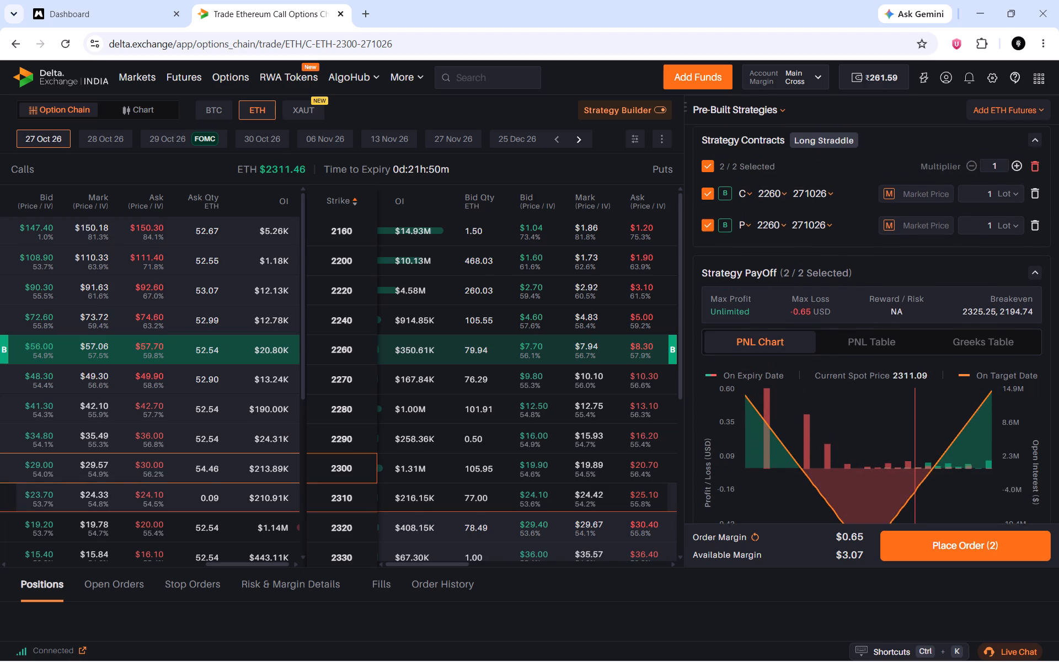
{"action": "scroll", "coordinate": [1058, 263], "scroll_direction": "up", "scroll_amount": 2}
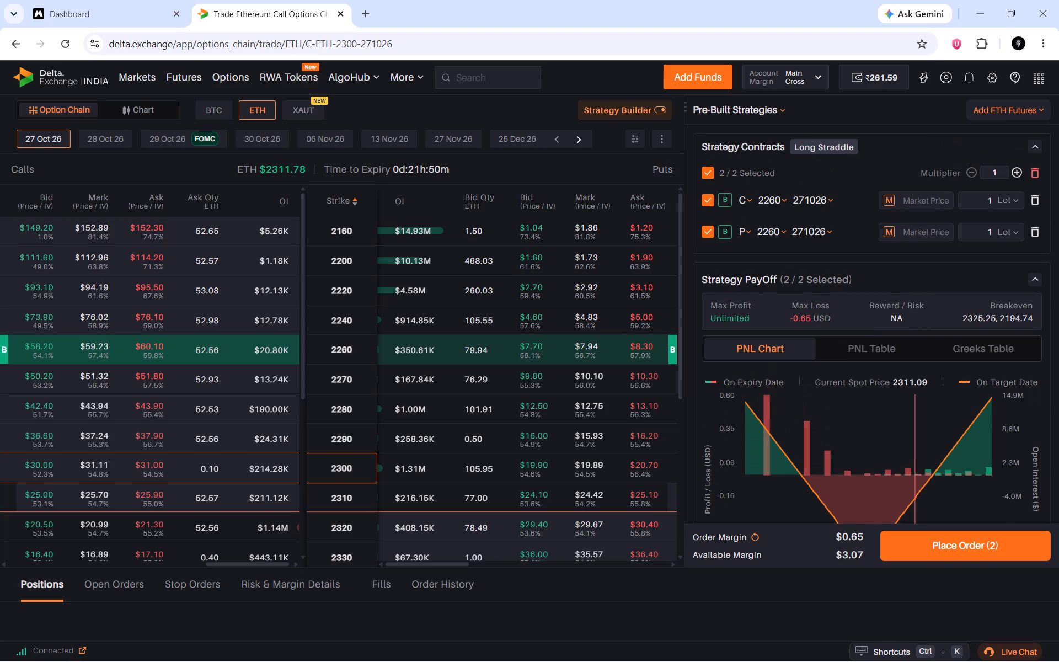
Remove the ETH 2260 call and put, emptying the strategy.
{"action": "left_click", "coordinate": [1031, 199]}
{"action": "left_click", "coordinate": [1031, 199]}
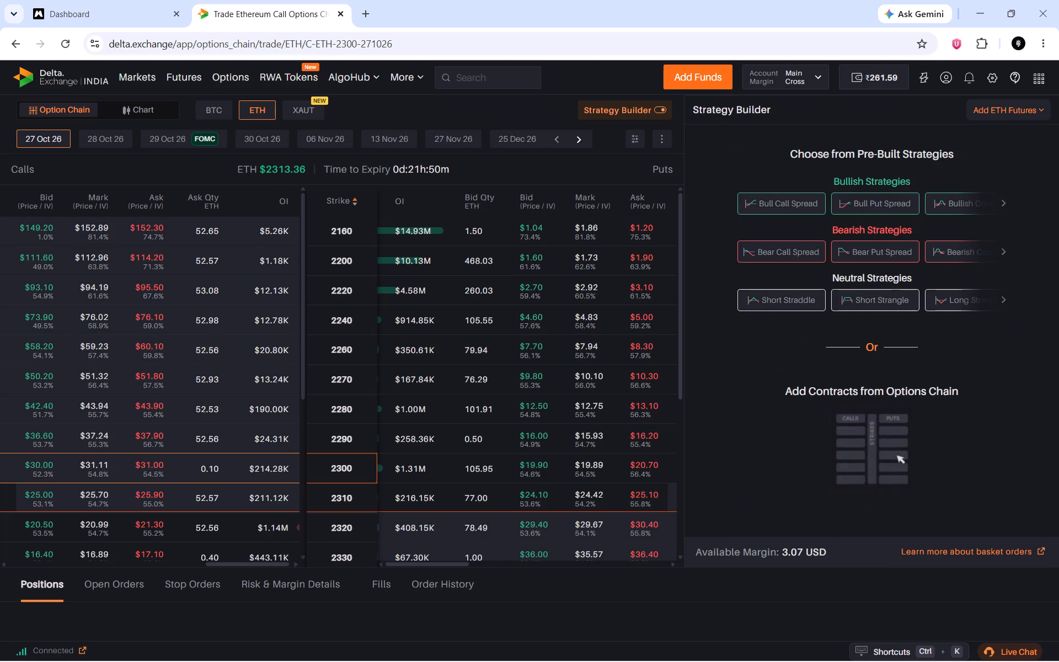
Switch to the XAUT option chain, review the 4000 long straddle's payoff for 26 Oct 26, and place its 30-lot order at market price.
{"action": "left_click", "coordinate": [311, 114]}
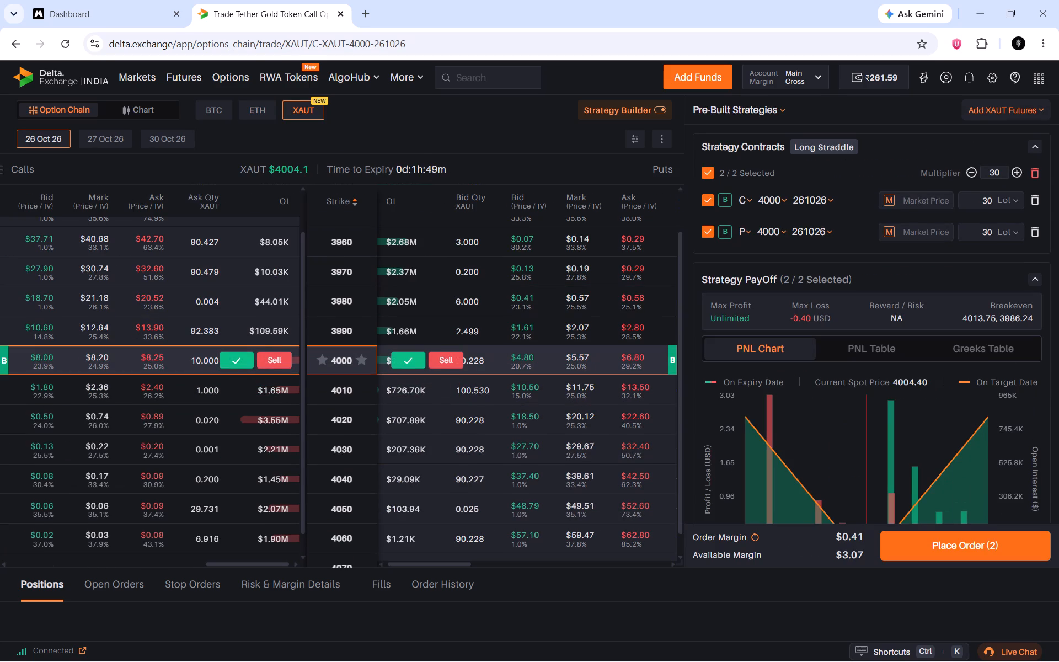
{"action": "scroll", "coordinate": [1057, 318], "scroll_direction": "down", "scroll_amount": 2}
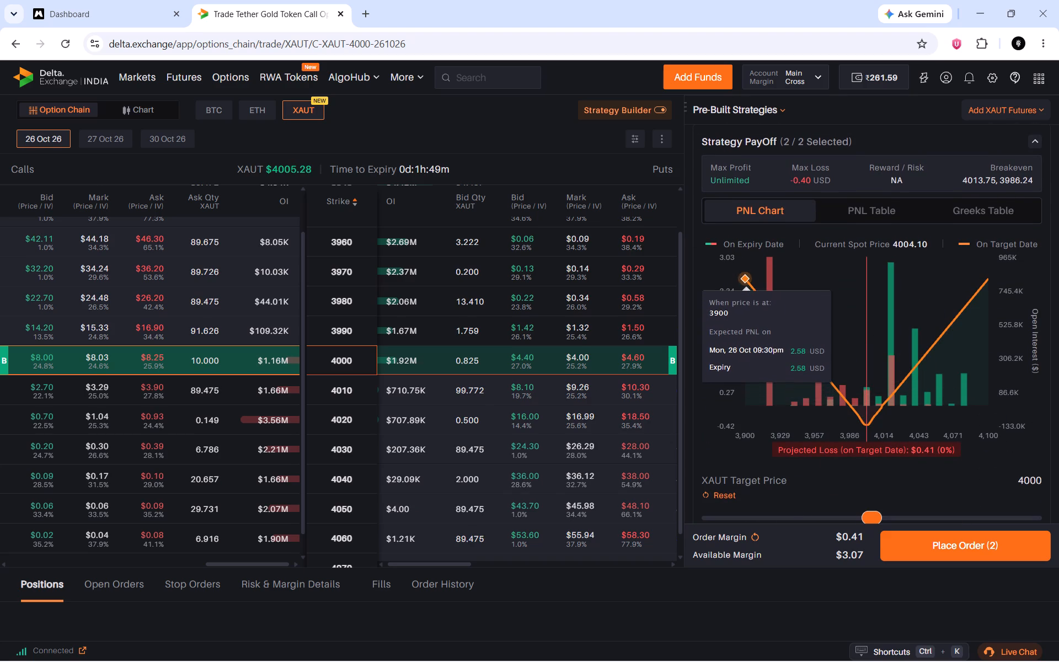
{"action": "scroll", "coordinate": [1058, 306], "scroll_direction": "up", "scroll_amount": 4}
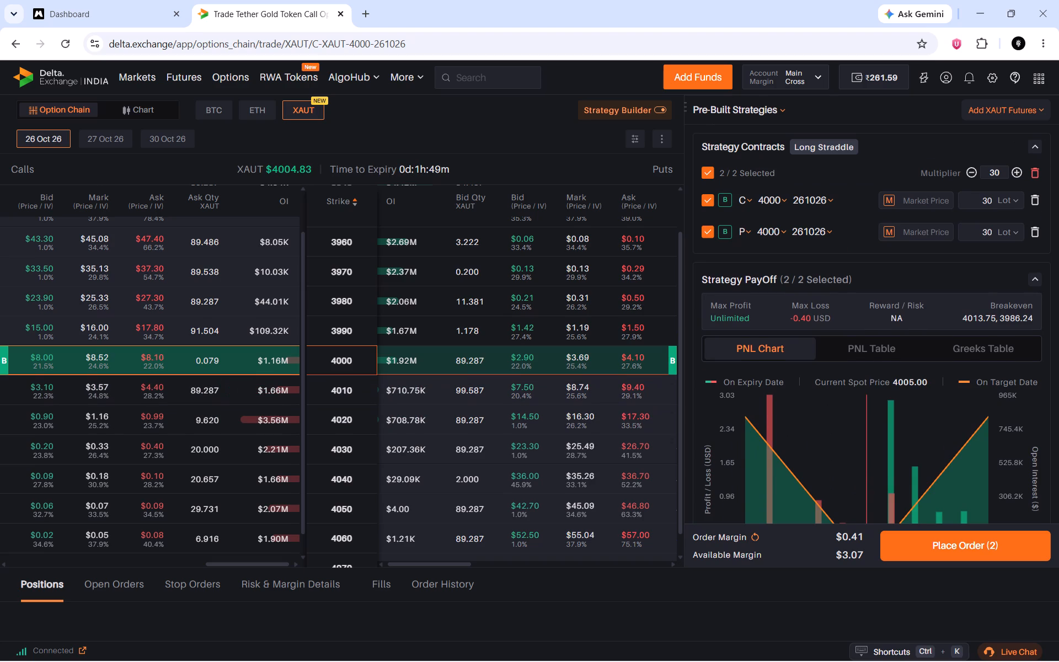
{"action": "scroll", "coordinate": [1058, 313], "scroll_direction": "down", "scroll_amount": 7}
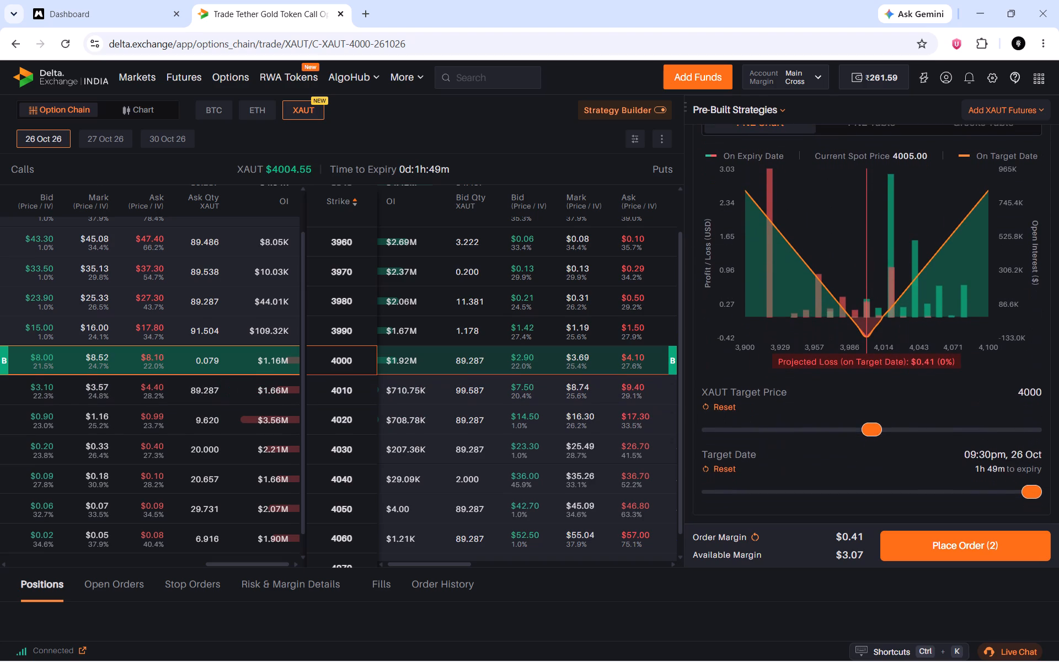
{"action": "scroll", "coordinate": [1058, 313], "scroll_direction": "up", "scroll_amount": 5}
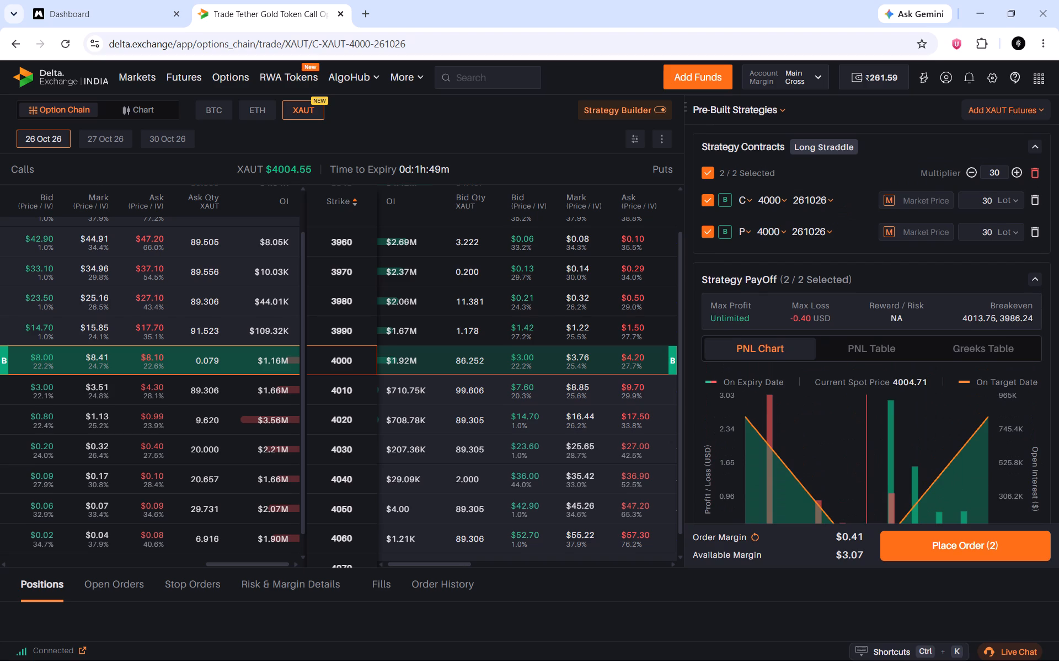
{"action": "left_click", "coordinate": [997, 543]}
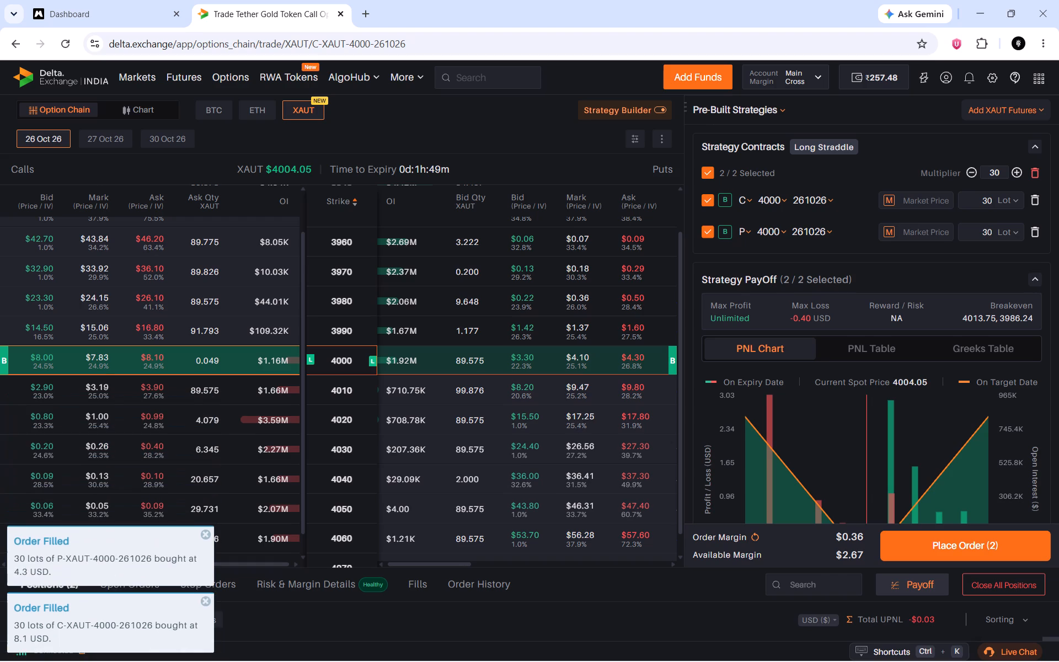
Examine the open XAUT 4000 call and put positions, their unrealized profit and loss, and the straddle's payoff chart.
{"action": "scroll", "coordinate": [1052, 269], "scroll_direction": "down", "scroll_amount": 4}
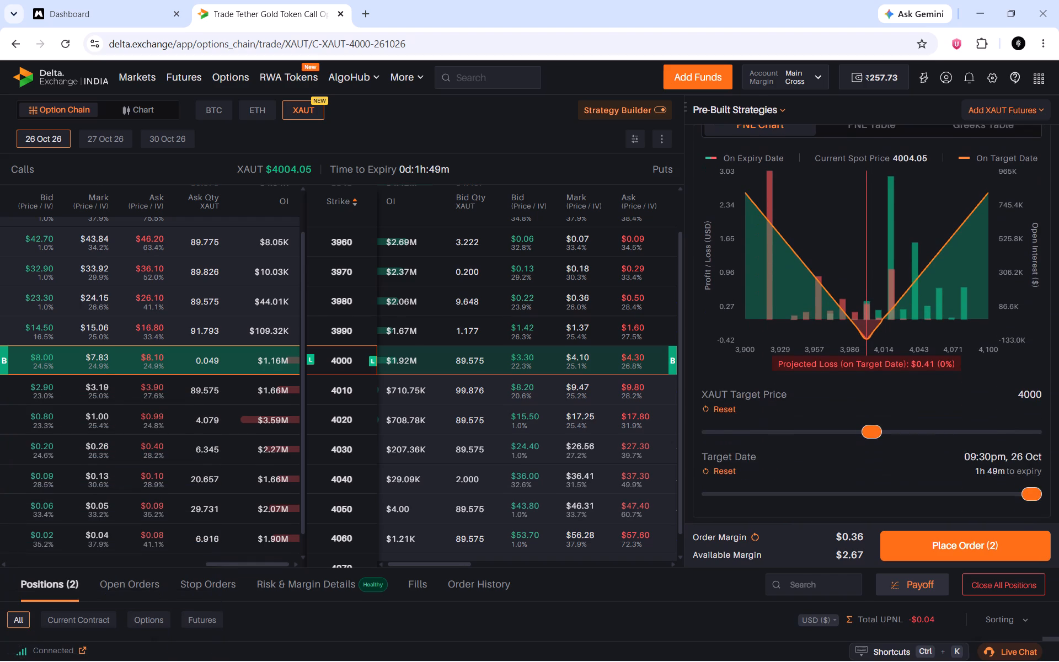
{"action": "scroll", "coordinate": [672, 434], "scroll_direction": "down", "scroll_amount": 2}
{"action": "scroll", "coordinate": [629, 592], "scroll_direction": "down", "scroll_amount": 2}
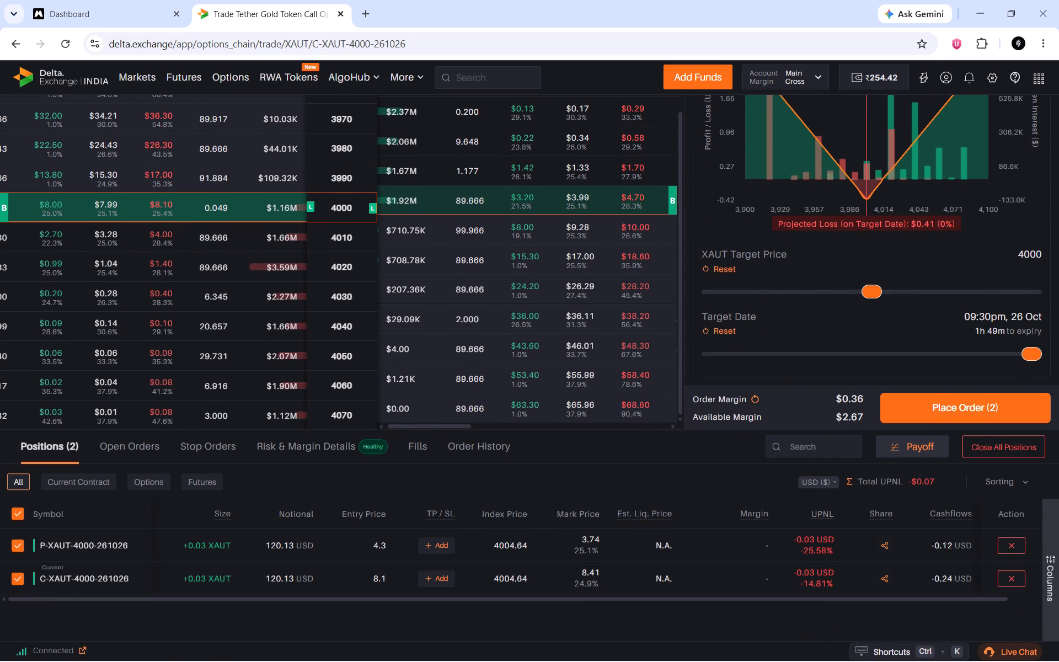
{"action": "scroll", "coordinate": [1058, 237], "scroll_direction": "down", "scroll_amount": 3}
{"action": "scroll", "coordinate": [1058, 238], "scroll_direction": "up", "scroll_amount": 3}
{"action": "scroll", "coordinate": [1058, 238], "scroll_direction": "down", "scroll_amount": 2}
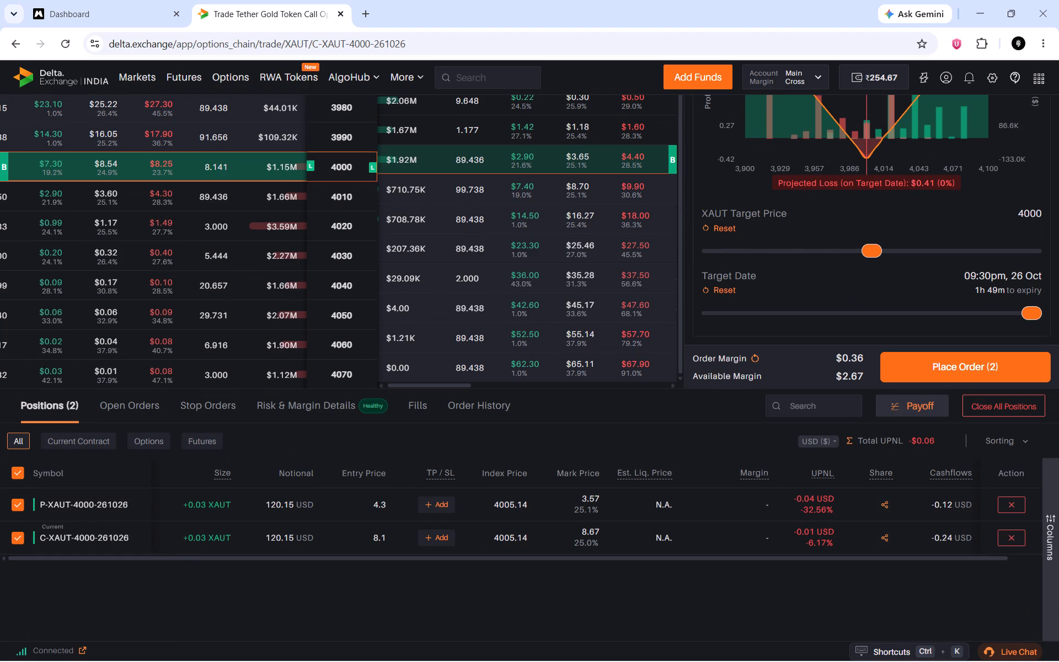
{"action": "scroll", "coordinate": [1058, 177], "scroll_direction": "up", "scroll_amount": 2}
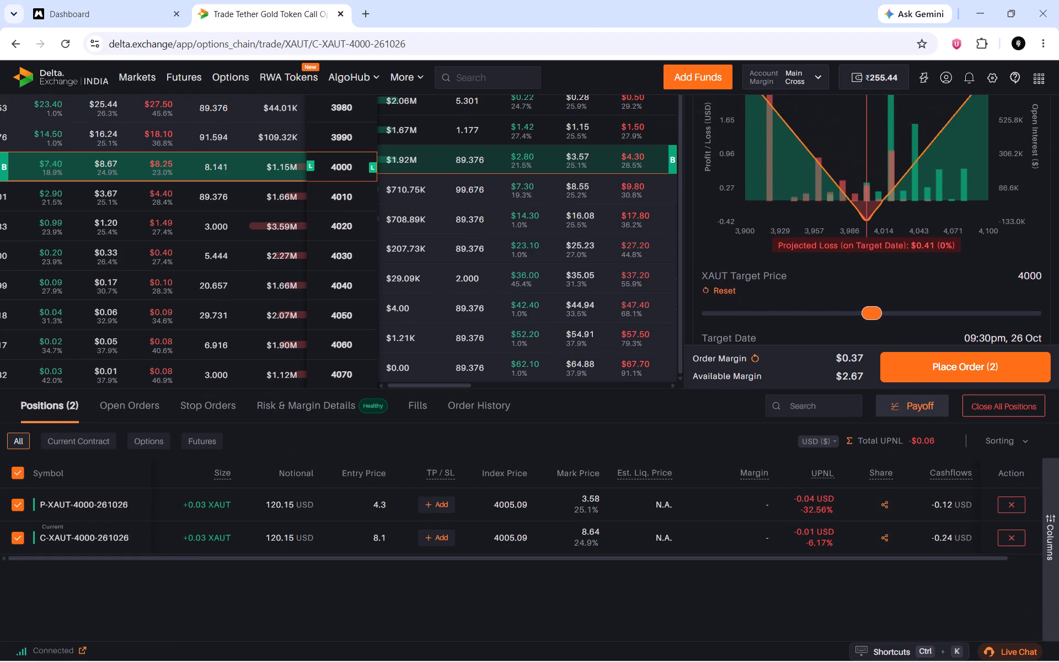
{"action": "scroll", "coordinate": [1058, 177], "scroll_direction": "up", "scroll_amount": 4}
{"action": "scroll", "coordinate": [531, 191], "scroll_direction": "down", "scroll_amount": 3}
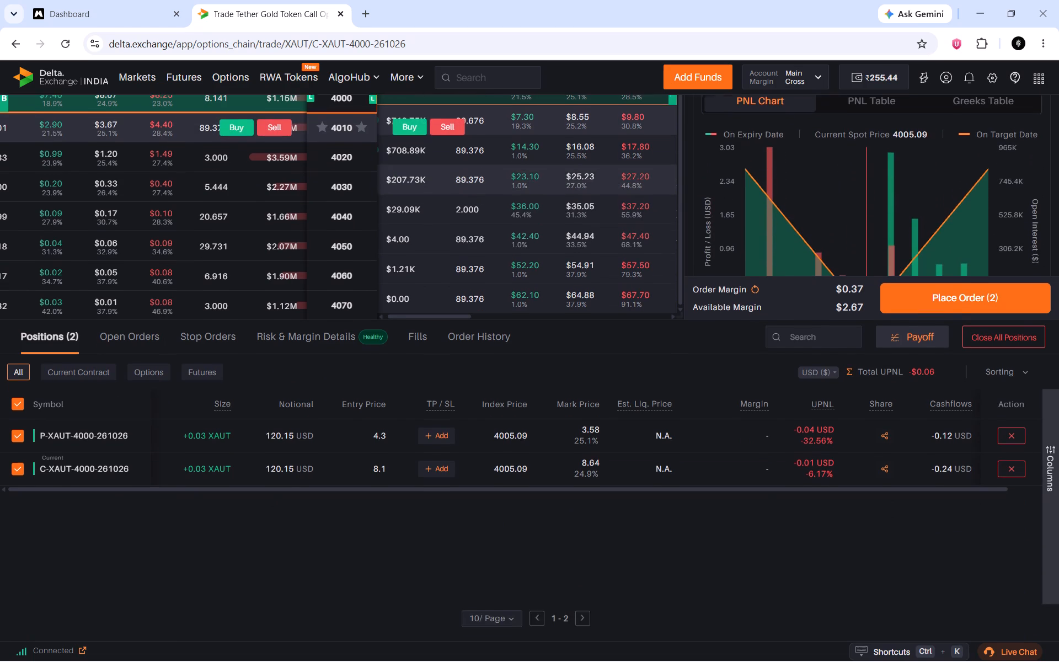
{"action": "scroll", "coordinate": [531, 191], "scroll_direction": "down", "scroll_amount": 1}
{"action": "scroll", "coordinate": [531, 191], "scroll_direction": "up", "scroll_amount": 5}
{"action": "scroll", "coordinate": [1058, 161], "scroll_direction": "up", "scroll_amount": 5}
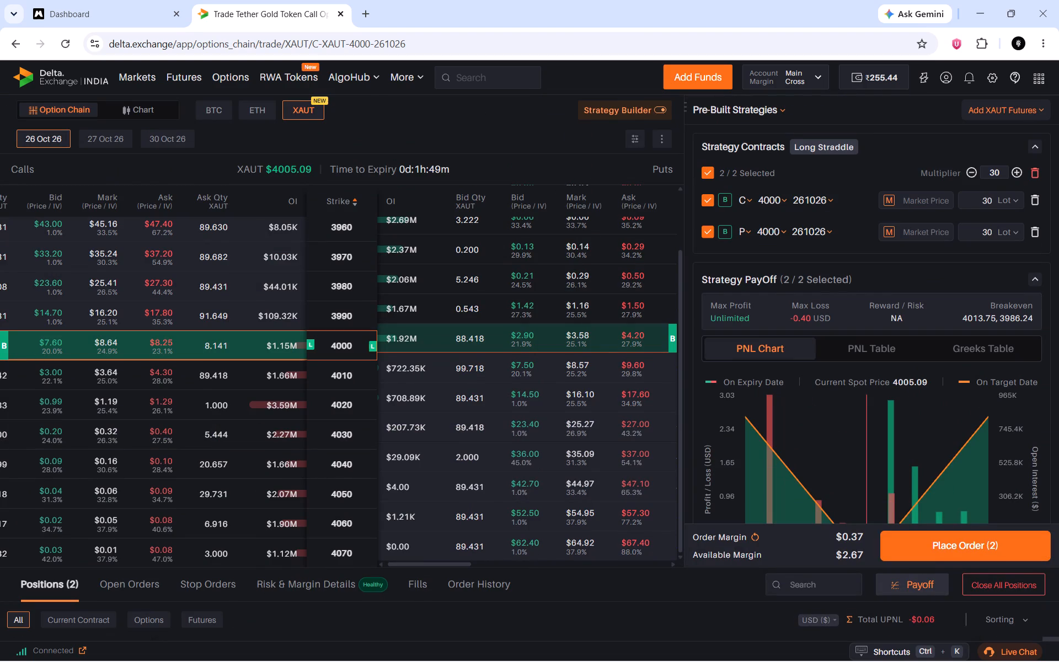
{"action": "scroll", "coordinate": [1058, 161], "scroll_direction": "up", "scroll_amount": 1}
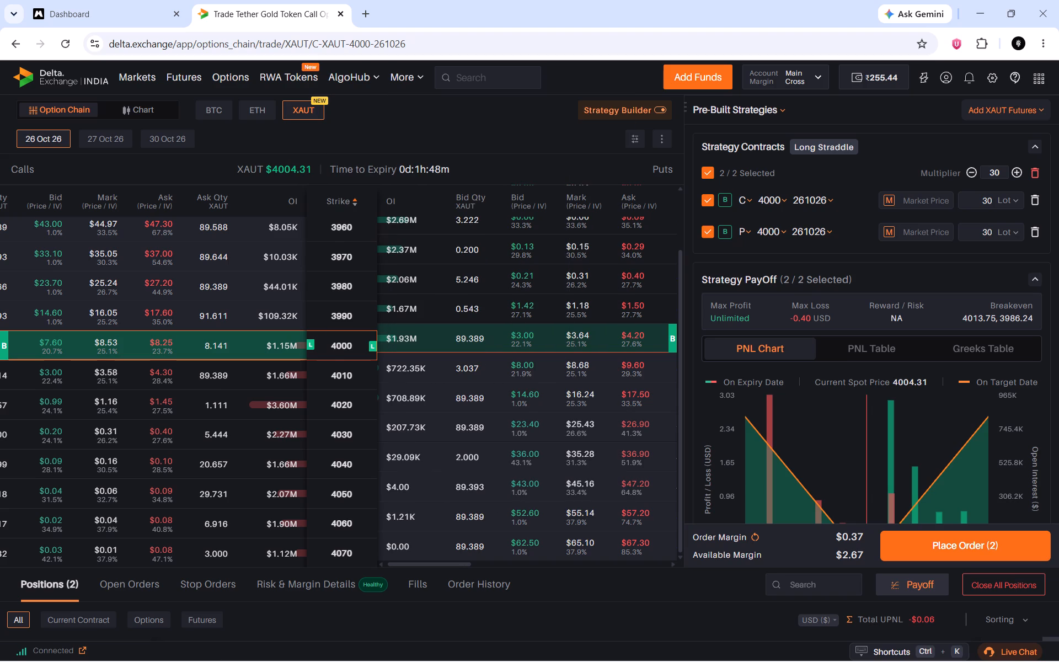
{"action": "scroll", "coordinate": [1058, 167], "scroll_direction": "down", "scroll_amount": 4}
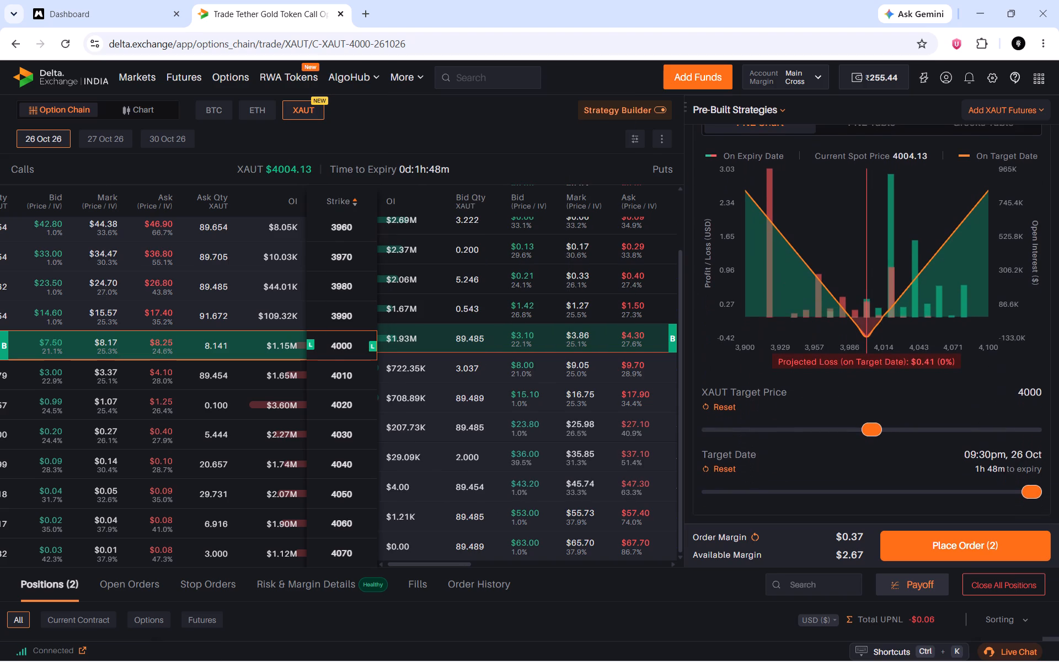
{"action": "scroll", "coordinate": [1058, 167], "scroll_direction": "down", "scroll_amount": 10}
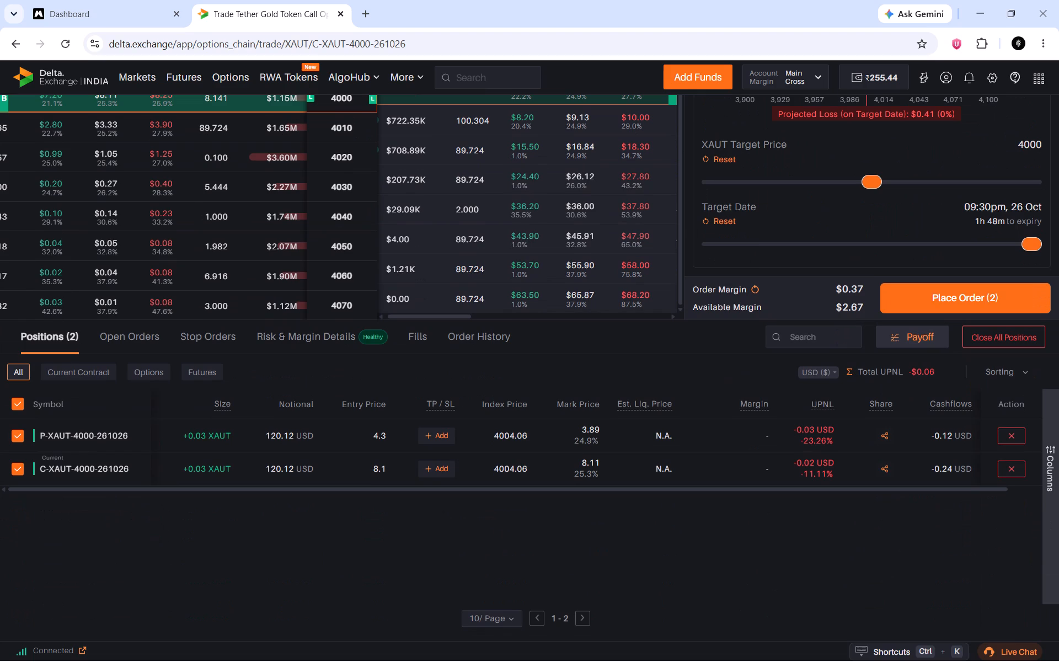
{"action": "scroll", "coordinate": [1058, 156], "scroll_direction": "up", "scroll_amount": 11}
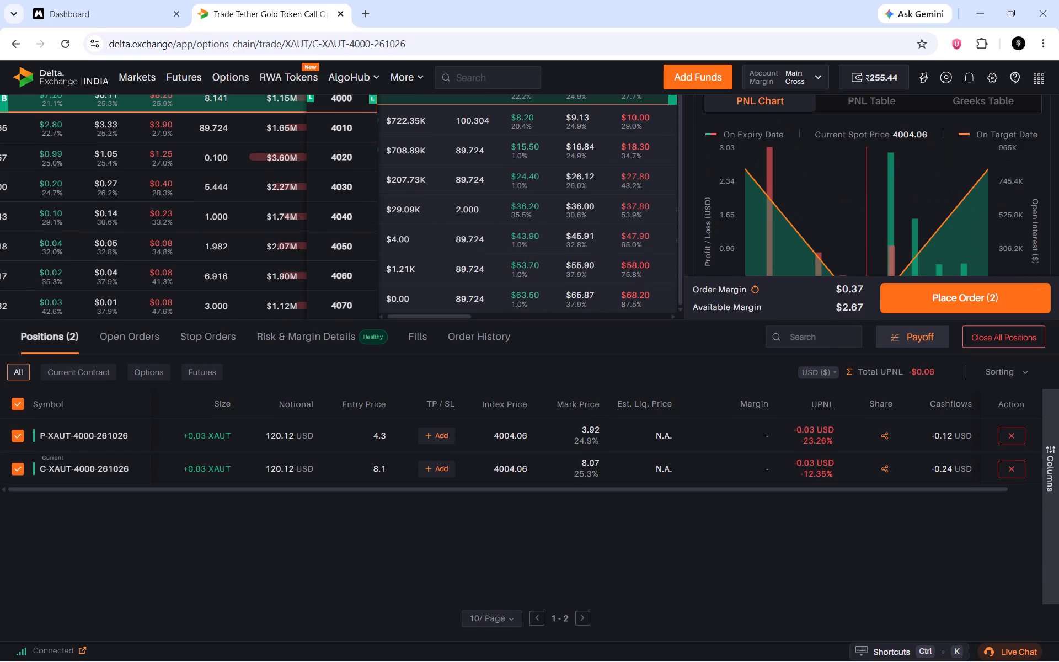
{"action": "scroll", "coordinate": [1058, 123], "scroll_direction": "up", "scroll_amount": 6}
Close the Delta Exchange tab and open YouTube in a new tab.
{"action": "left_click", "coordinate": [363, 17]}
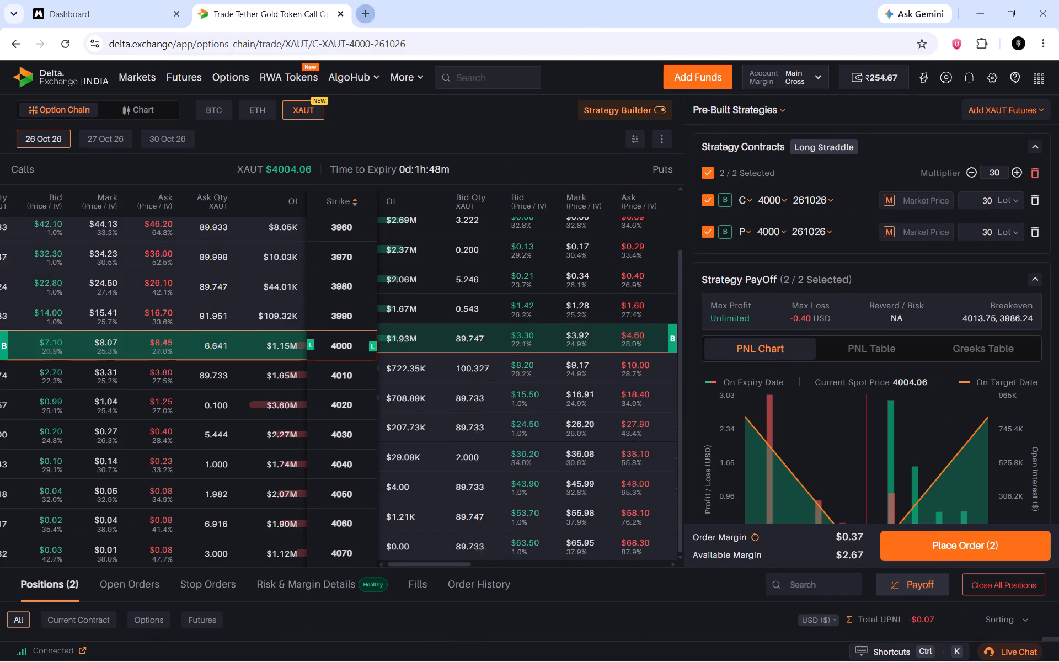
{"action": "left_click", "coordinate": [341, 14]}
{"action": "left_click", "coordinate": [269, 394]}
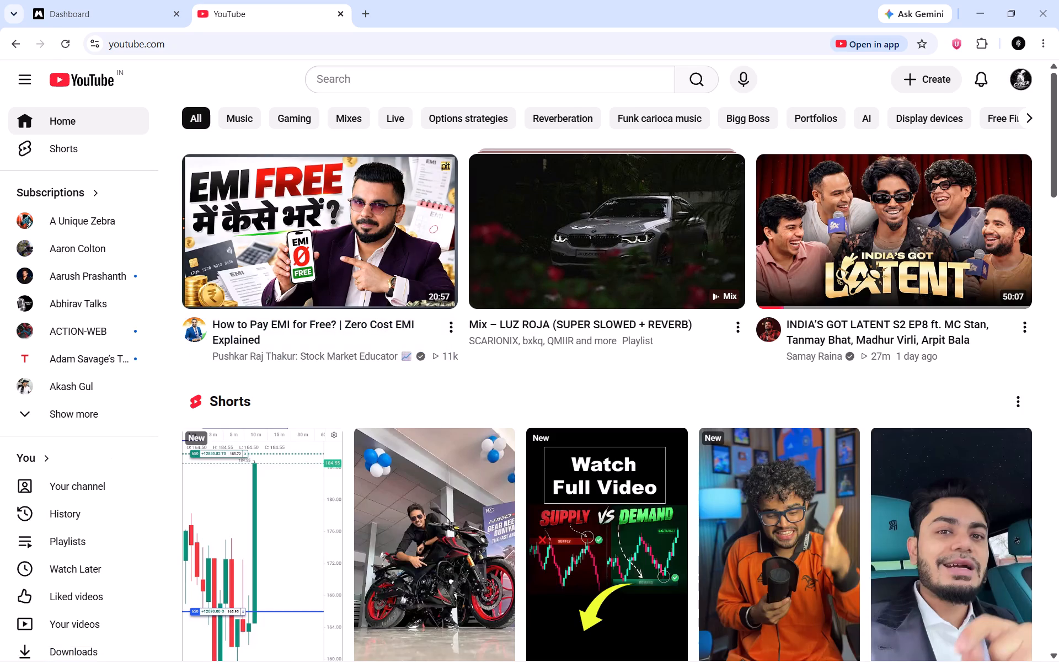
Browse the YouTube home feed and open the video "0" Adjustment Hedging Strategy! from Pushkar Raj Thakur: Stock Market Educator.
{"action": "scroll", "coordinate": [1058, 311], "scroll_direction": "down", "scroll_amount": 3}
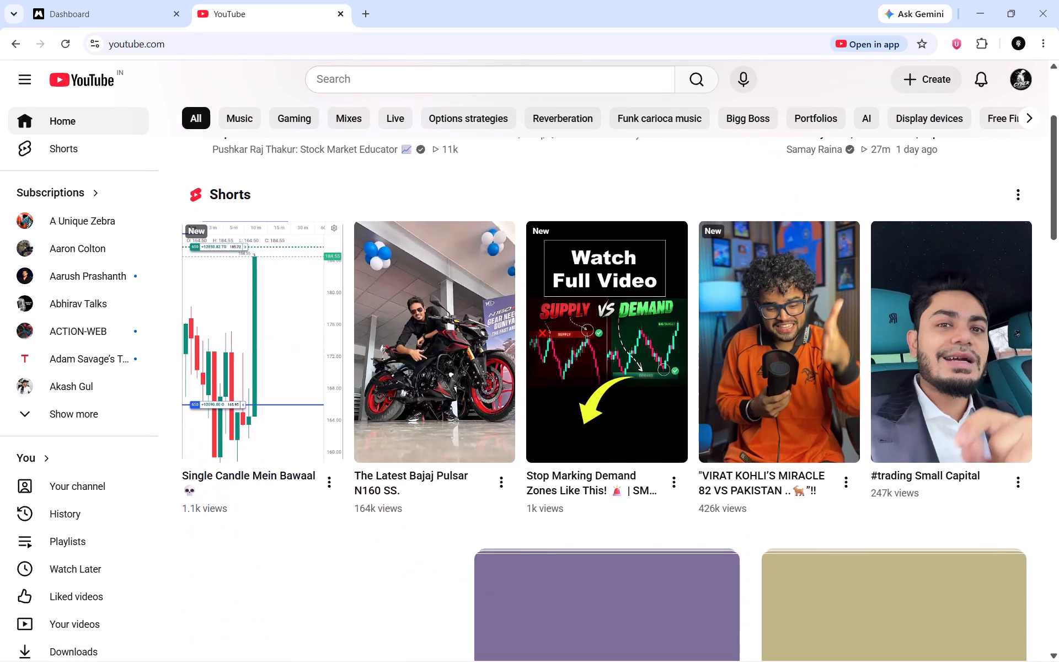
{"action": "scroll", "coordinate": [1058, 311], "scroll_direction": "down", "scroll_amount": 3}
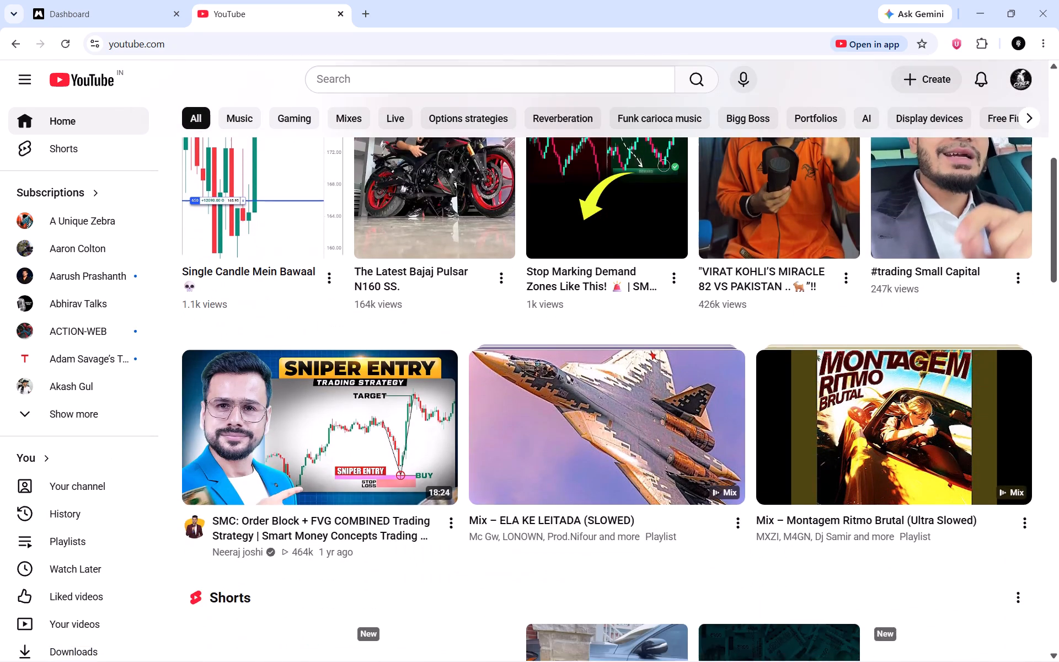
{"action": "scroll", "coordinate": [1058, 311], "scroll_direction": "down", "scroll_amount": 6}
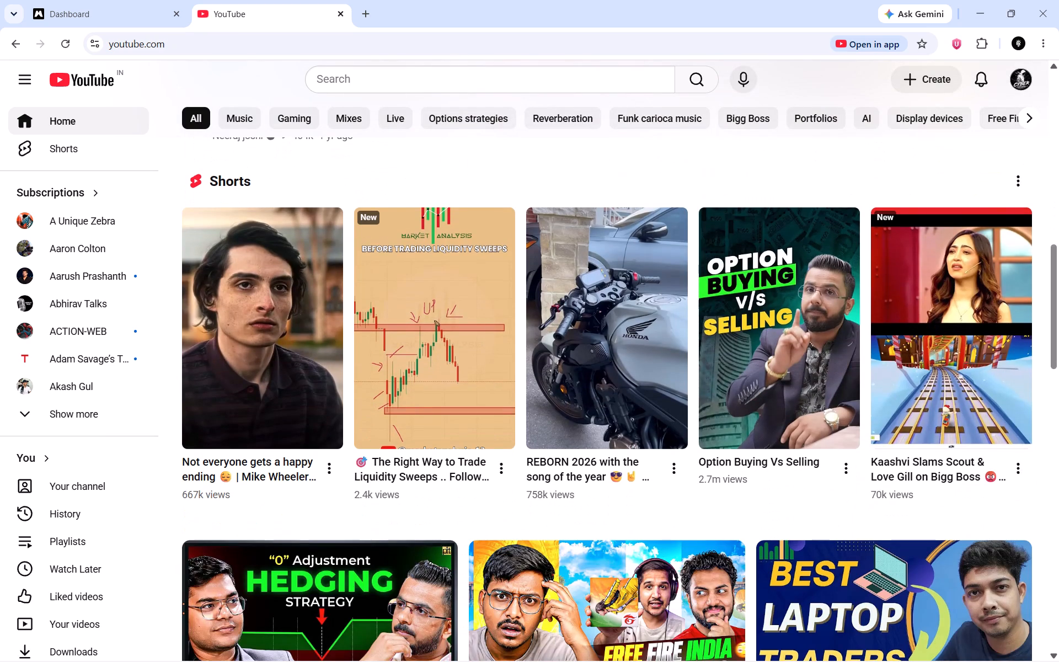
{"action": "scroll", "coordinate": [1058, 313], "scroll_direction": "down", "scroll_amount": 2}
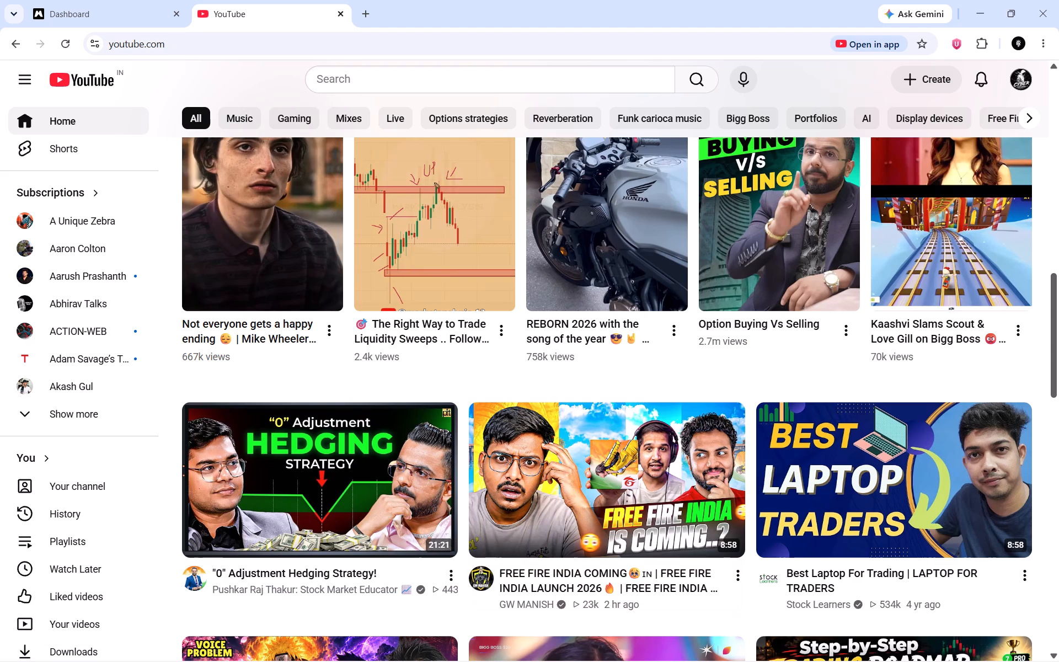
{"action": "scroll", "coordinate": [1058, 426], "scroll_direction": "down", "scroll_amount": 2}
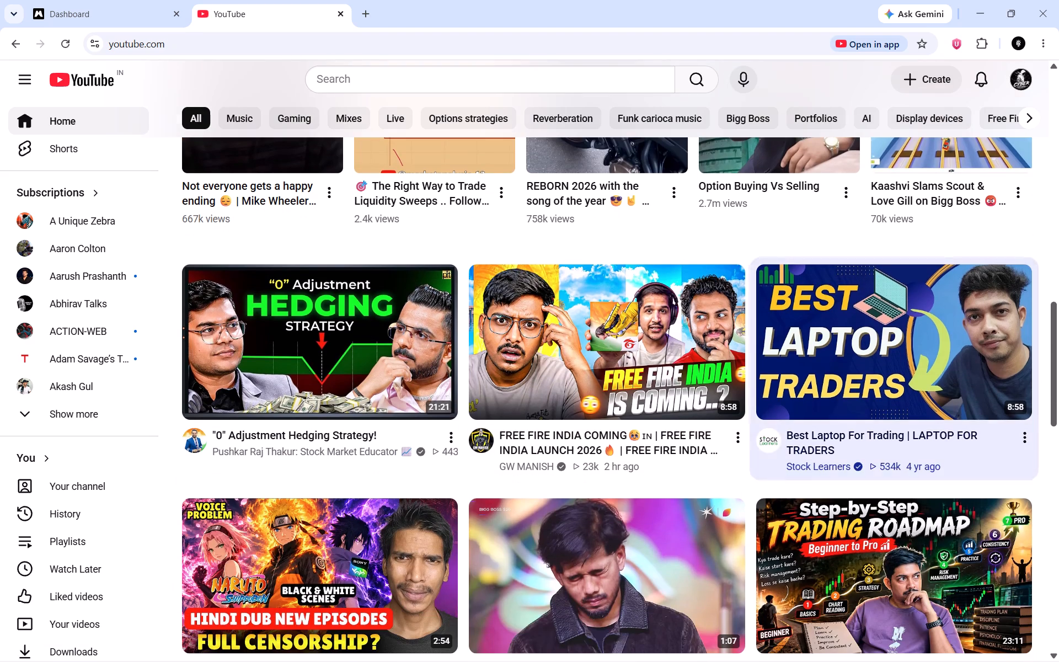
{"action": "scroll", "coordinate": [537, 415], "scroll_direction": "down", "scroll_amount": 3}
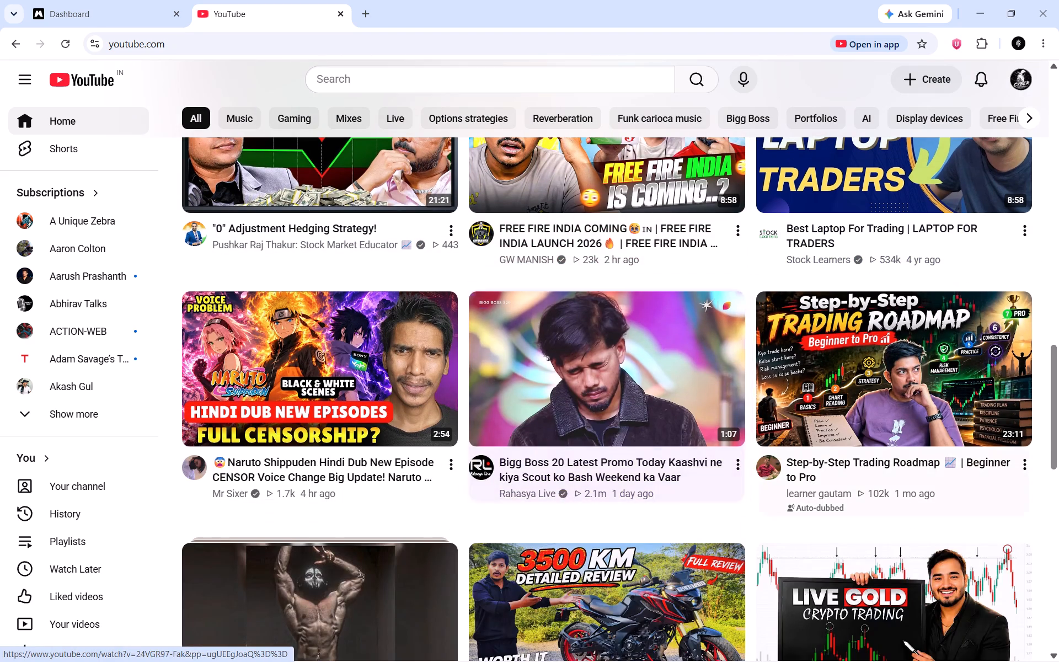
{"action": "scroll", "coordinate": [1058, 352], "scroll_direction": "up", "scroll_amount": 5}
{"action": "left_click", "coordinate": [305, 510]}
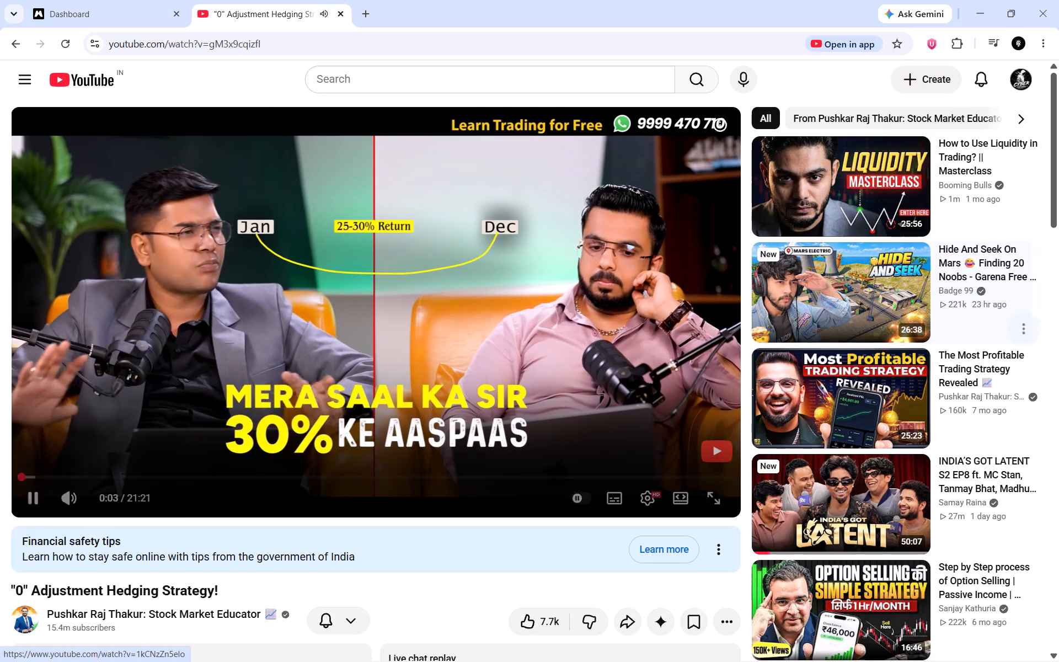
Detach the YouTube video tab from the Dashboard tab into its own maximized browser window.
{"action": "left_click_drag", "start_coordinate": [238, 14], "coordinate": [239, 39]}
{"action": "left_click_drag", "start_coordinate": [275, 12], "coordinate": [271, 45]}
{"action": "left_click_drag", "start_coordinate": [354, 54], "coordinate": [360, 0]}
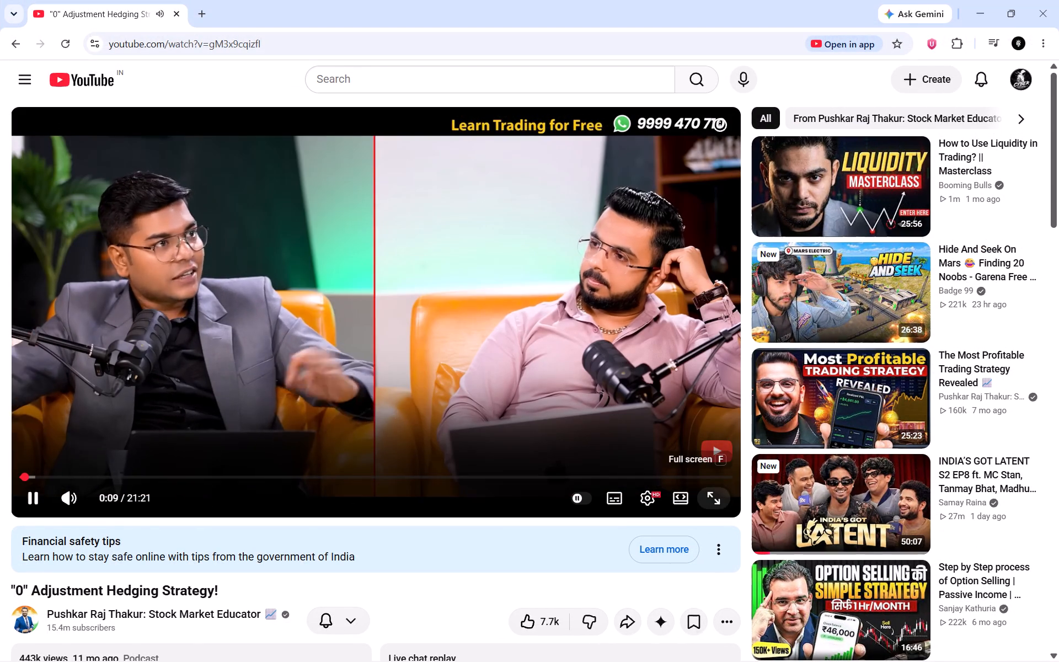
View the hedging strategy video in full screen briefly and exit full screen.
{"action": "left_click", "coordinate": [718, 505]}
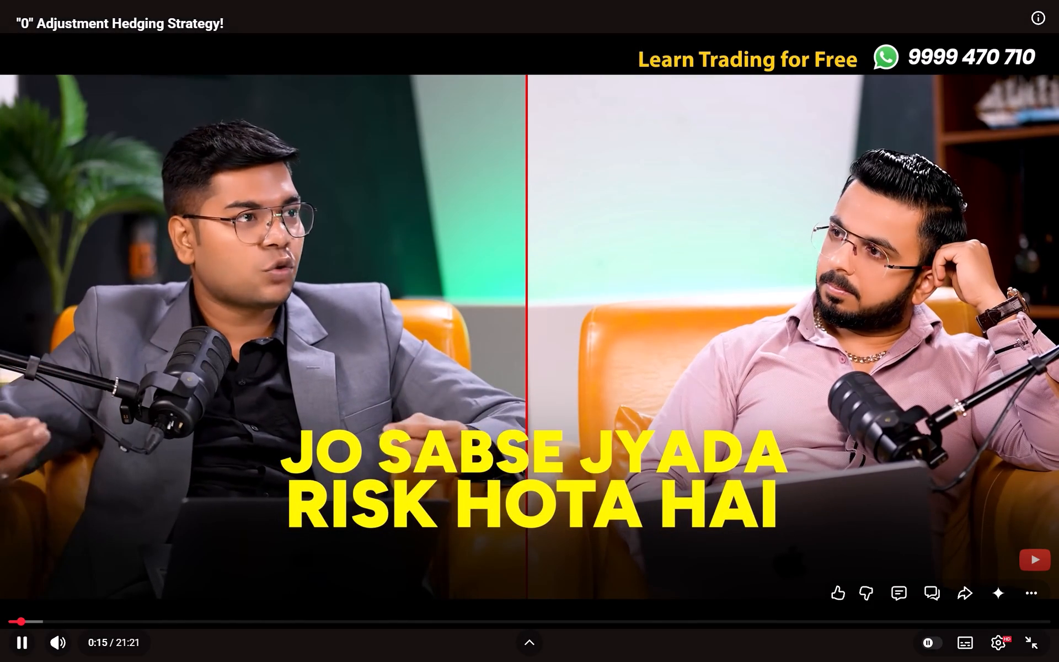
{"action": "left_click", "coordinate": [1029, 650]}
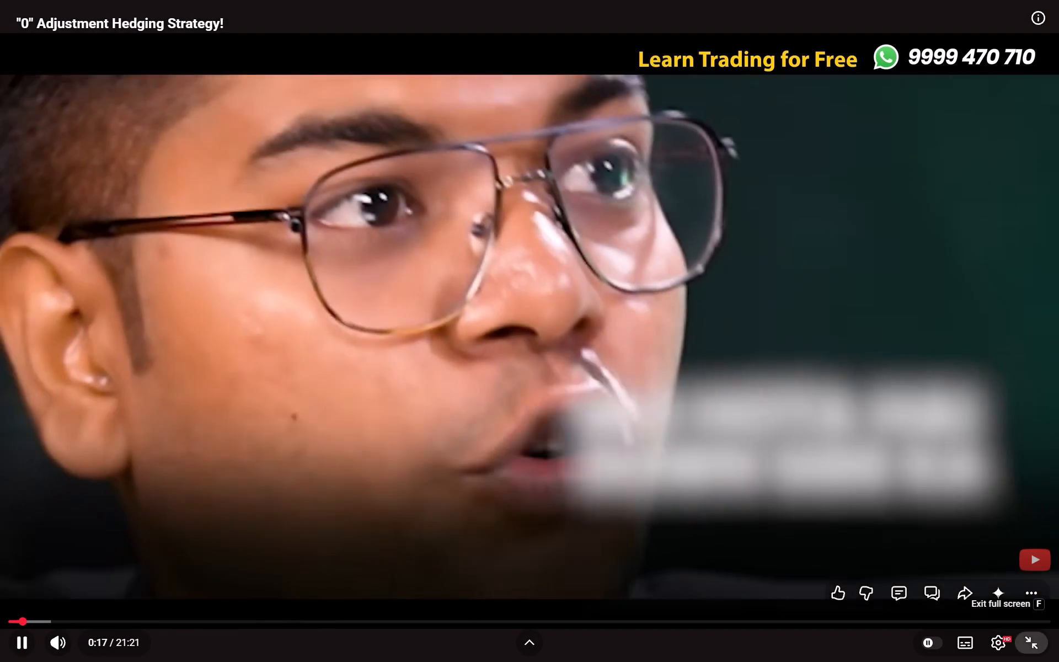